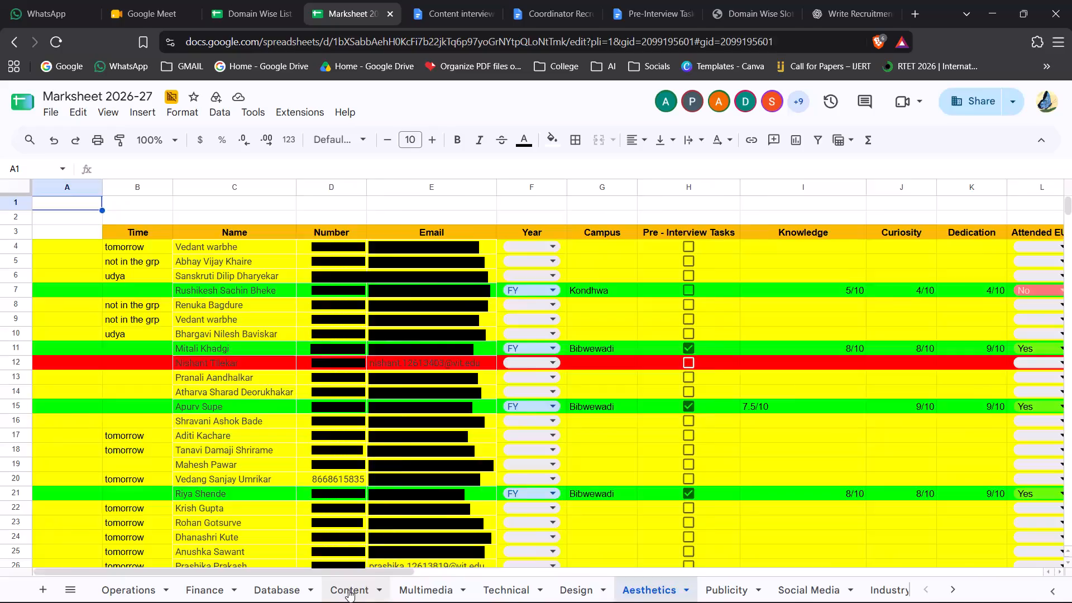
# Open the Content sheet of the Marksheet 2026-27 spreadsheet.
pyautogui.click(348, 590)
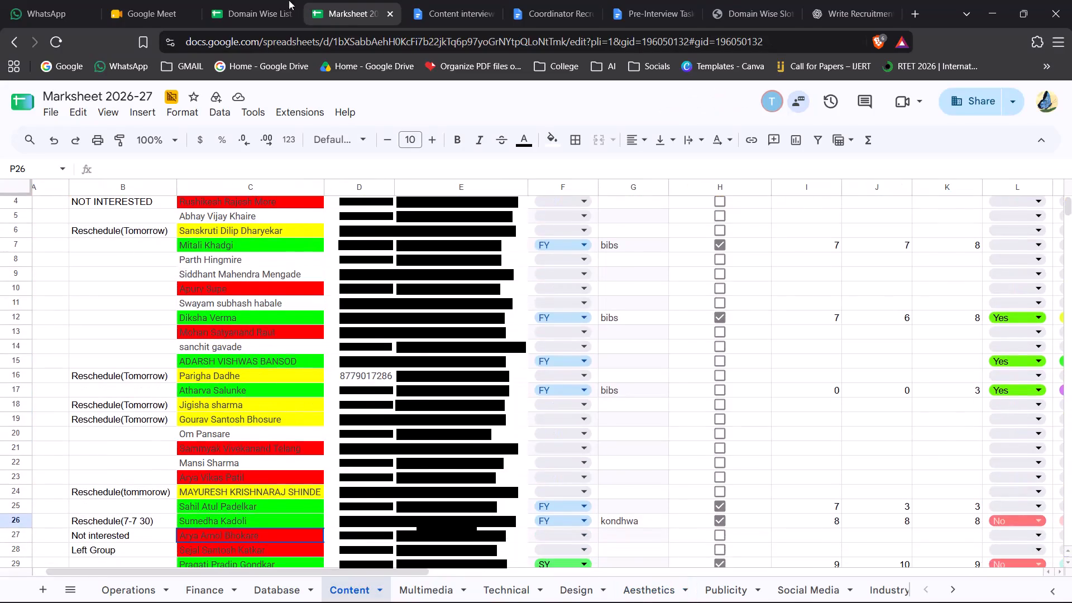
# Snip a screenshot of the Content Coordinator Recruitment Panel 1 table in the Domain Wise Slots PDF.
pyautogui.click(252, 0)
pyautogui.click(682, 0)
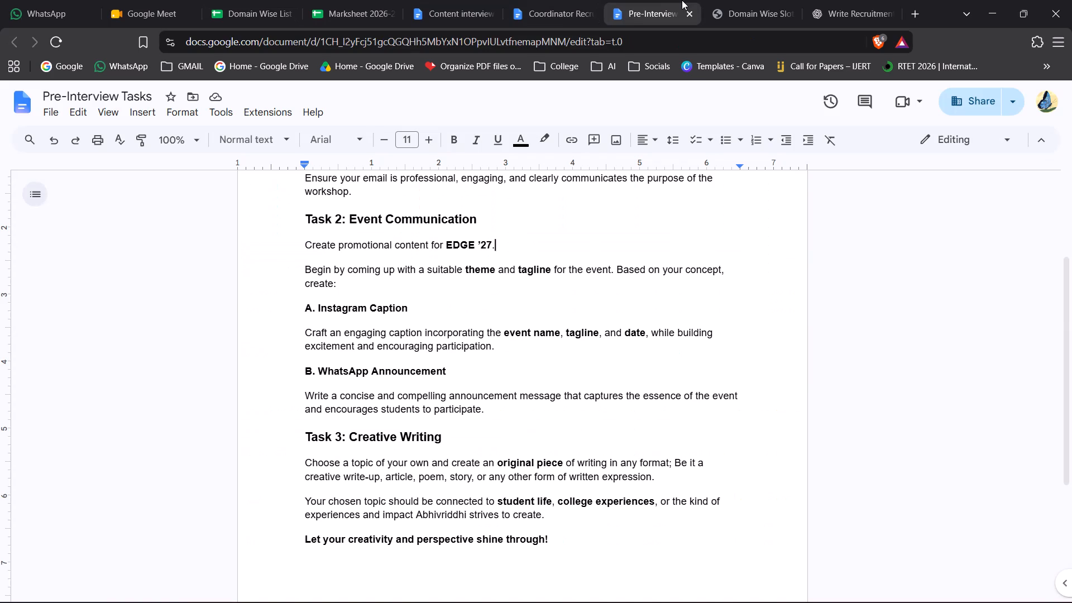
pyautogui.click(803, 0)
pyautogui.click(767, 0)
pyautogui.scroll(3, 631, 247)
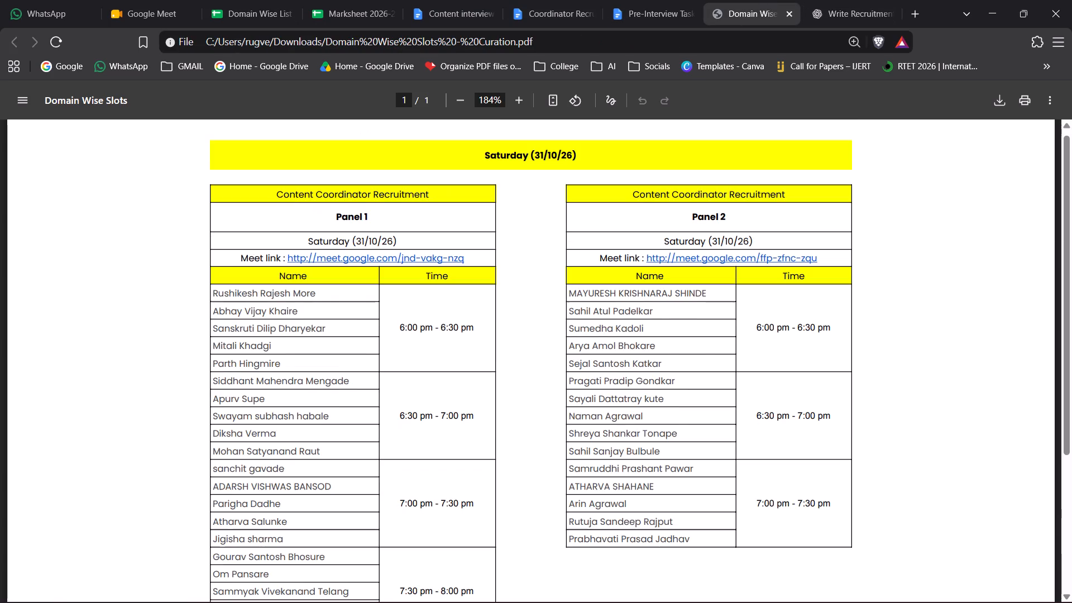
pyautogui.scroll(-2, 631, 247)
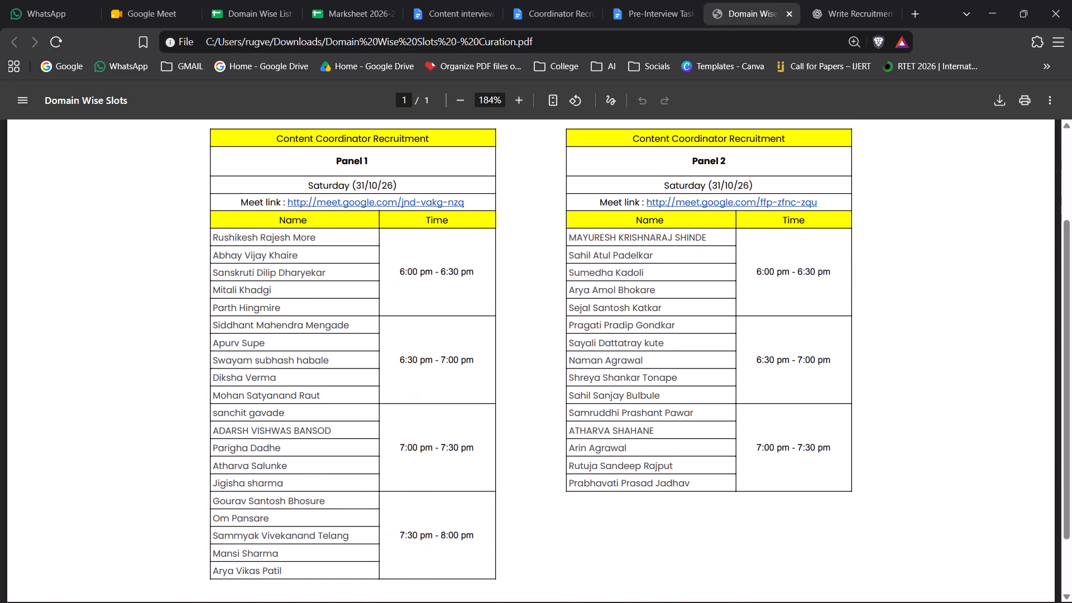
pyautogui.press('shift+super+s')
pyautogui.moveTo(198, 125); pyautogui.dragTo(332, 320)
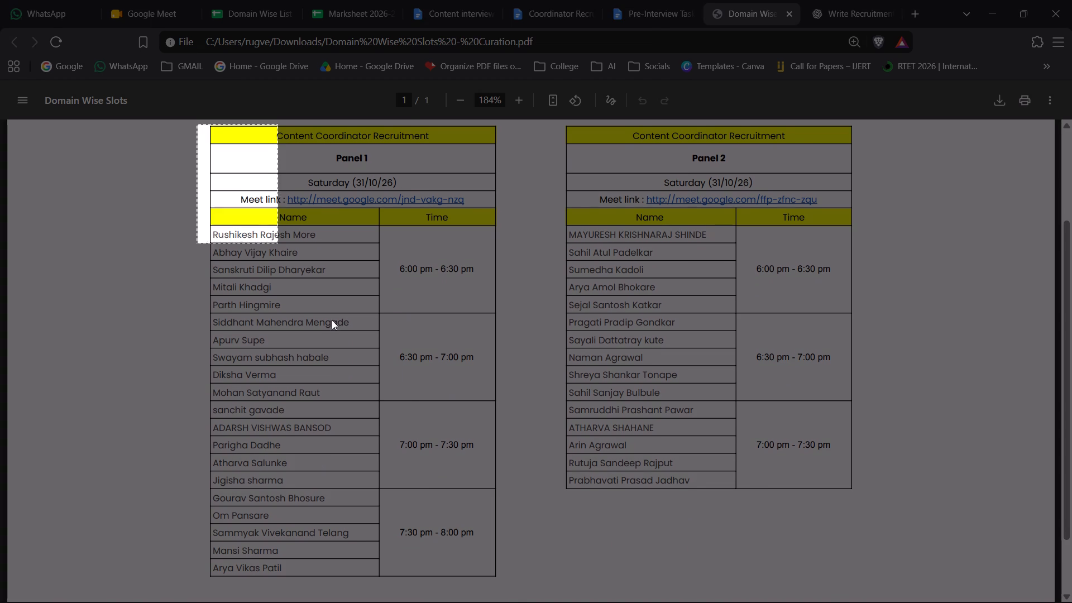
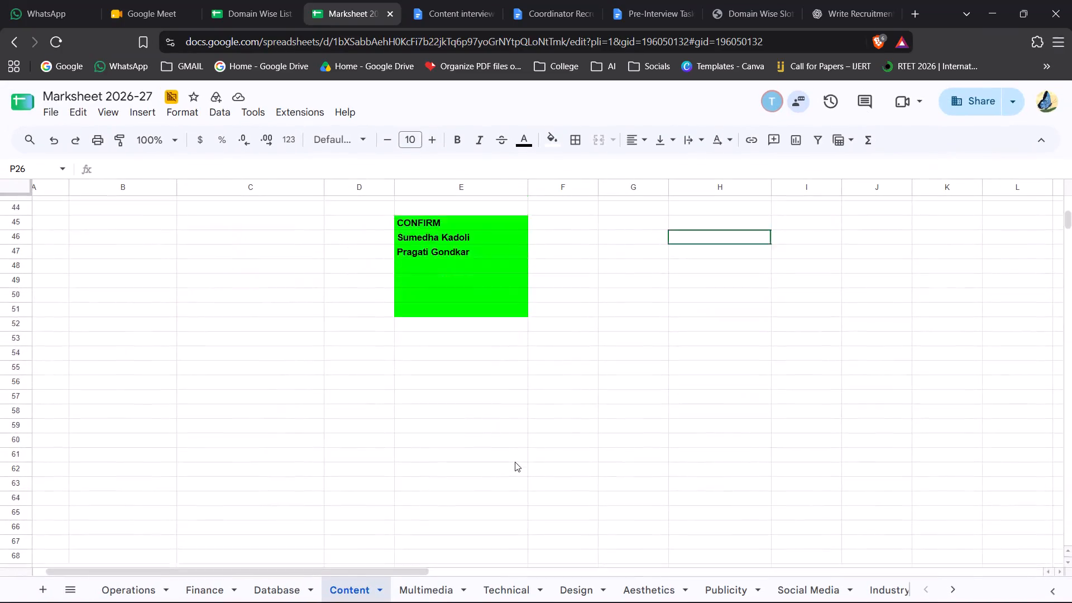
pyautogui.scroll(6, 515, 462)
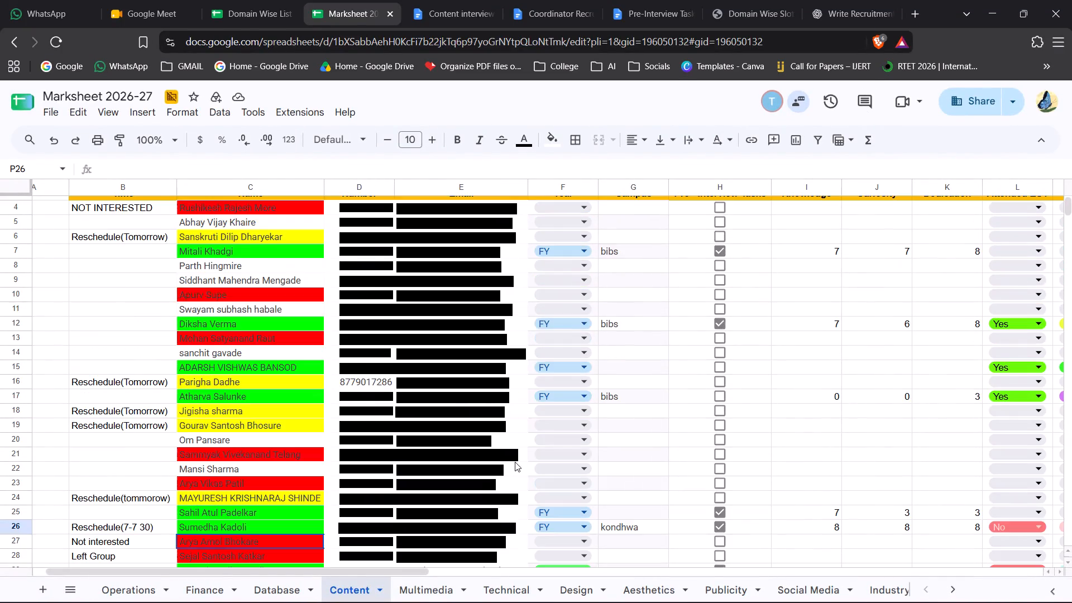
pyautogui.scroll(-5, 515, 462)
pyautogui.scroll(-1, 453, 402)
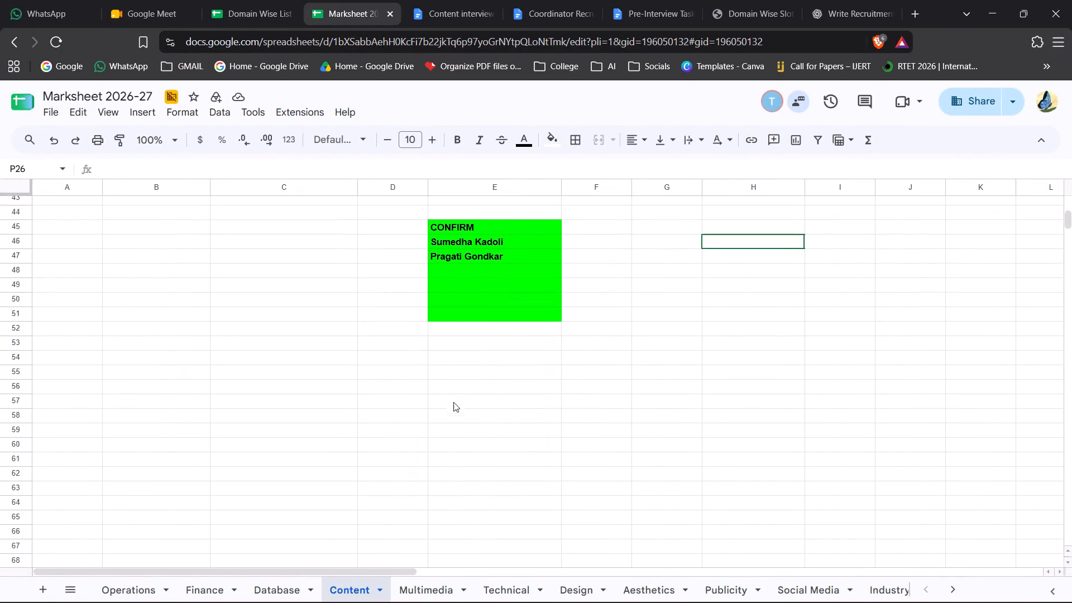
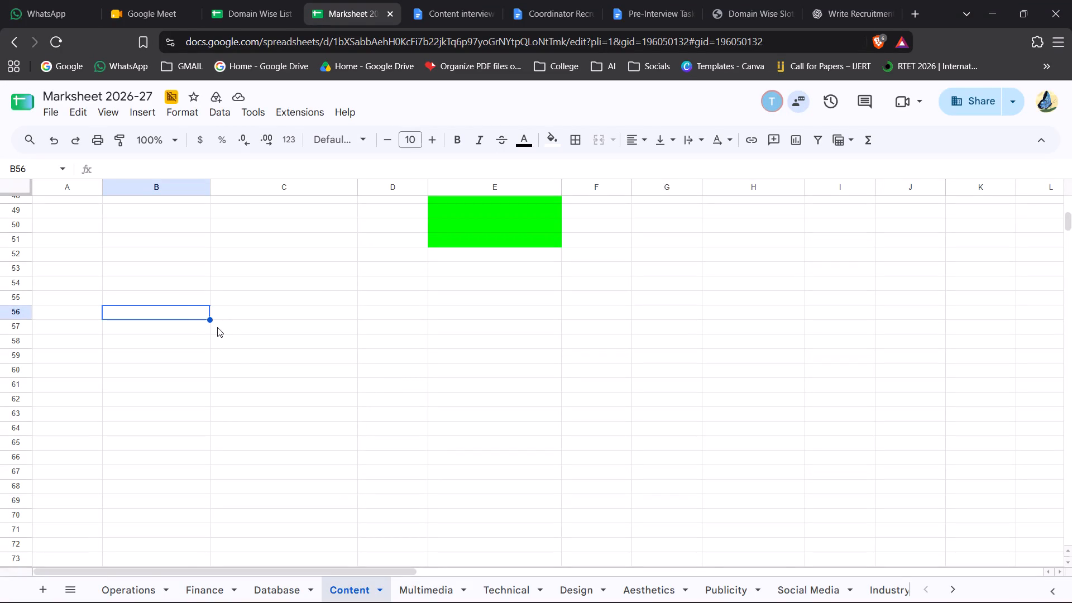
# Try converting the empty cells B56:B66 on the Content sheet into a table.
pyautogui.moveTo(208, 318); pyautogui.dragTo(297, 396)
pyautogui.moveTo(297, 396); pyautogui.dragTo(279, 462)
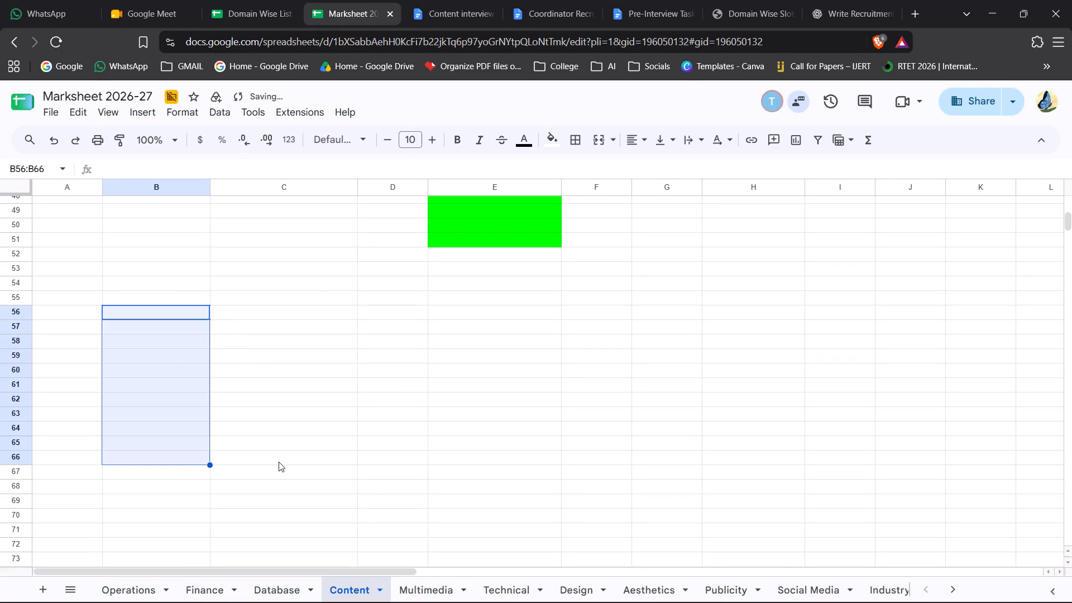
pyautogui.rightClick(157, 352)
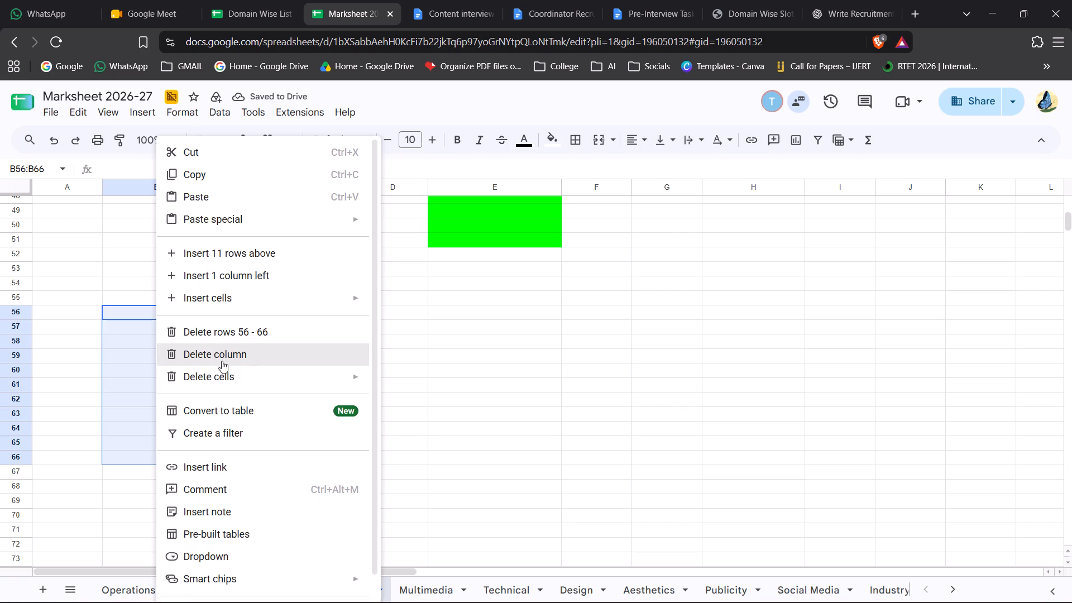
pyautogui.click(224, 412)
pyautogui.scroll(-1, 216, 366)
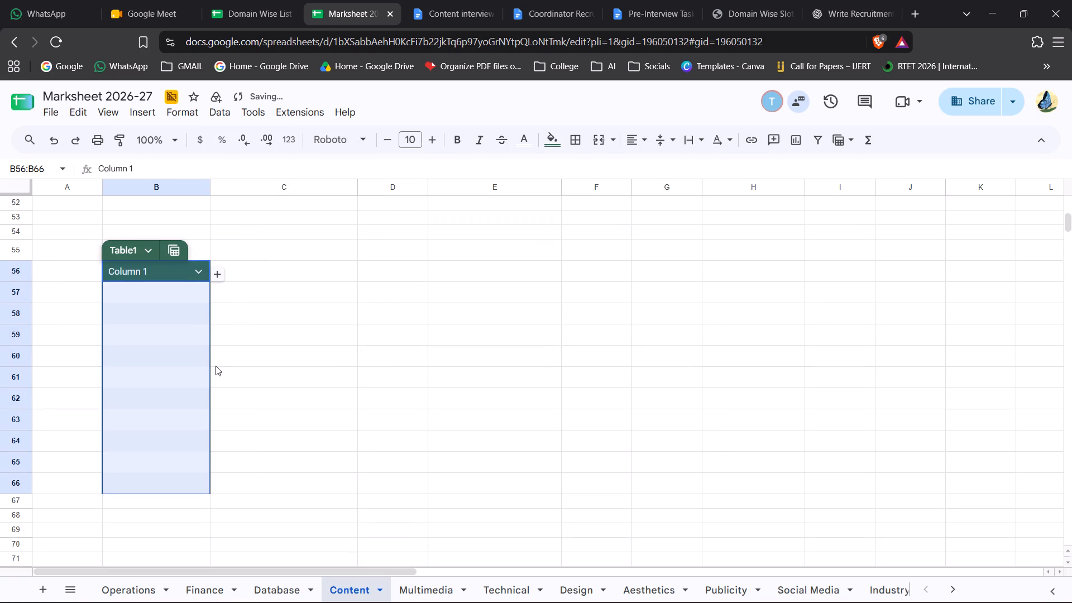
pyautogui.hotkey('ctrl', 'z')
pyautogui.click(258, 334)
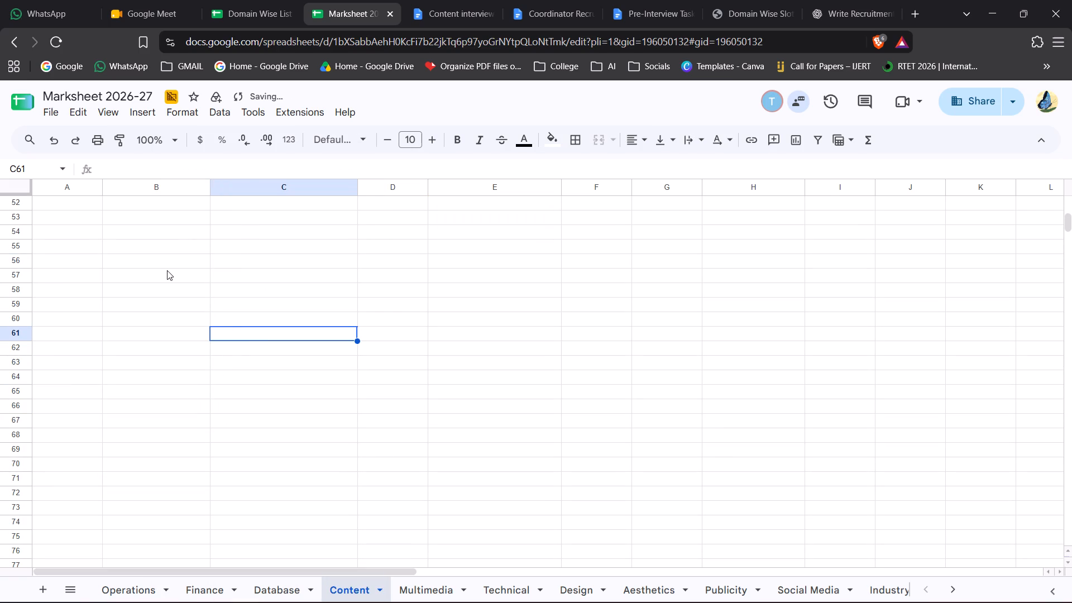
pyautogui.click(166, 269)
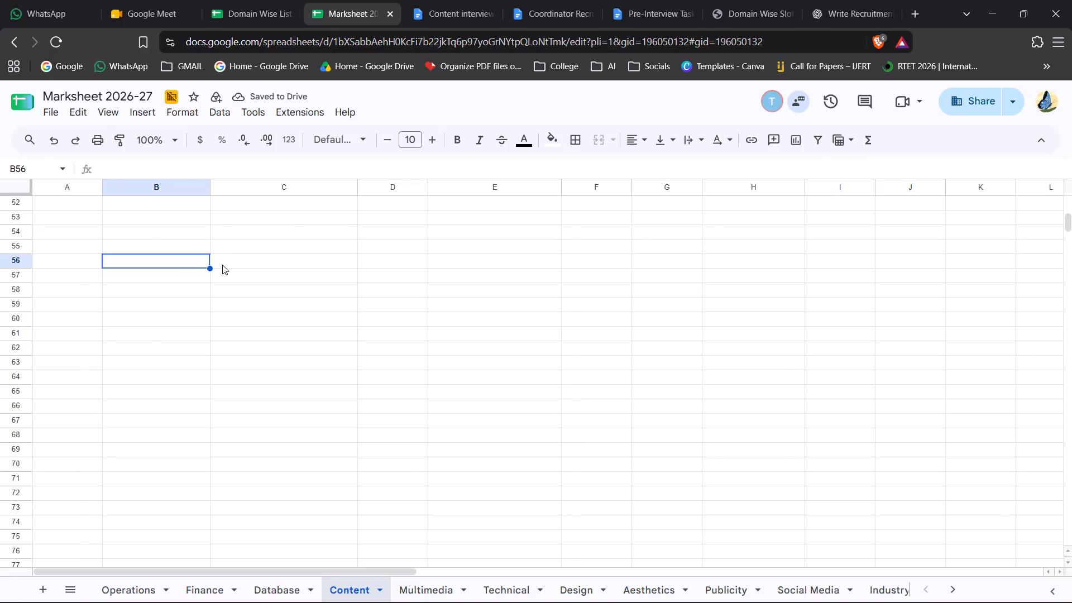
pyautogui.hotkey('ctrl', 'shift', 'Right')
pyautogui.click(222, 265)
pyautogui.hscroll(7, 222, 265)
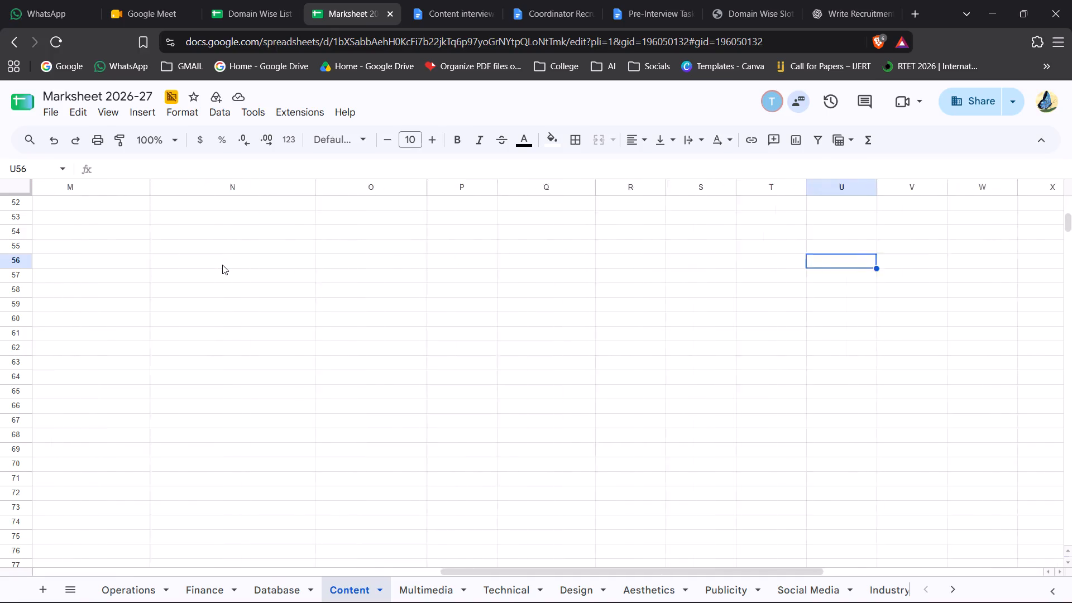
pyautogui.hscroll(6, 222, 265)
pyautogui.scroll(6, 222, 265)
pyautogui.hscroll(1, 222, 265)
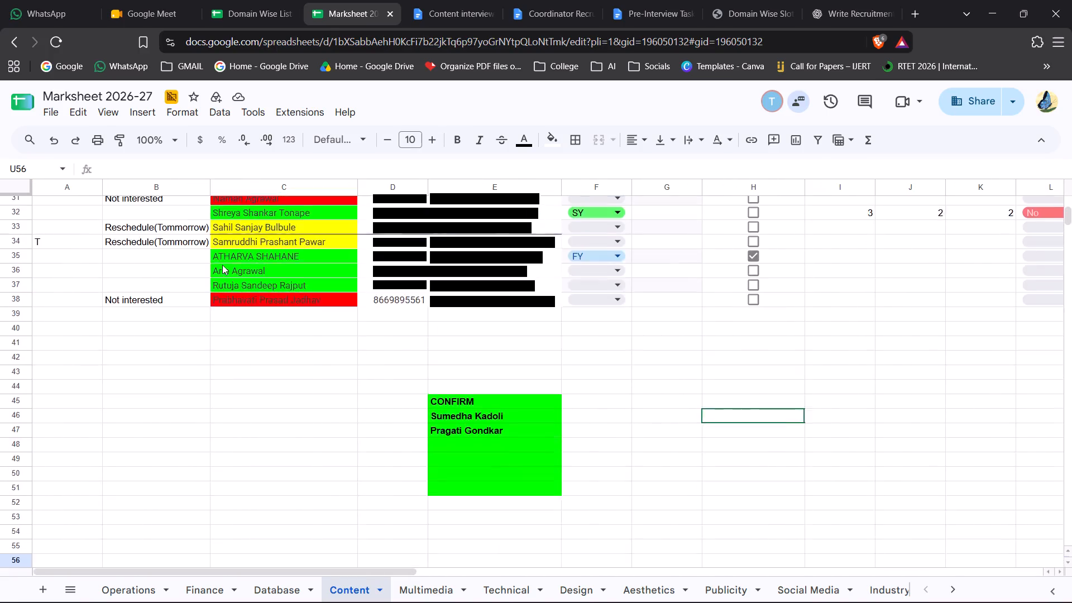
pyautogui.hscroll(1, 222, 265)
# Select the empty cells B57, C57 and D57 together, below the green CONFIRM block.
pyautogui.click(112, 384)
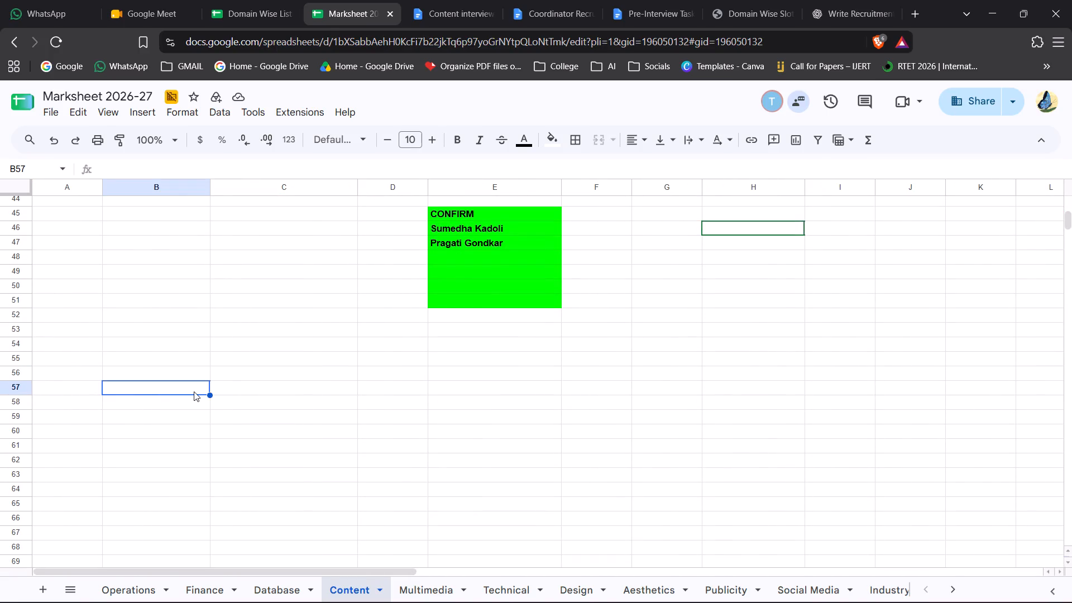
pyautogui.keyDown('ctrl'); pyautogui.click(241, 385); pyautogui.keyUp('ctrl')
pyautogui.keyDown('ctrl'); pyautogui.click(397, 382); pyautogui.keyUp('ctrl')
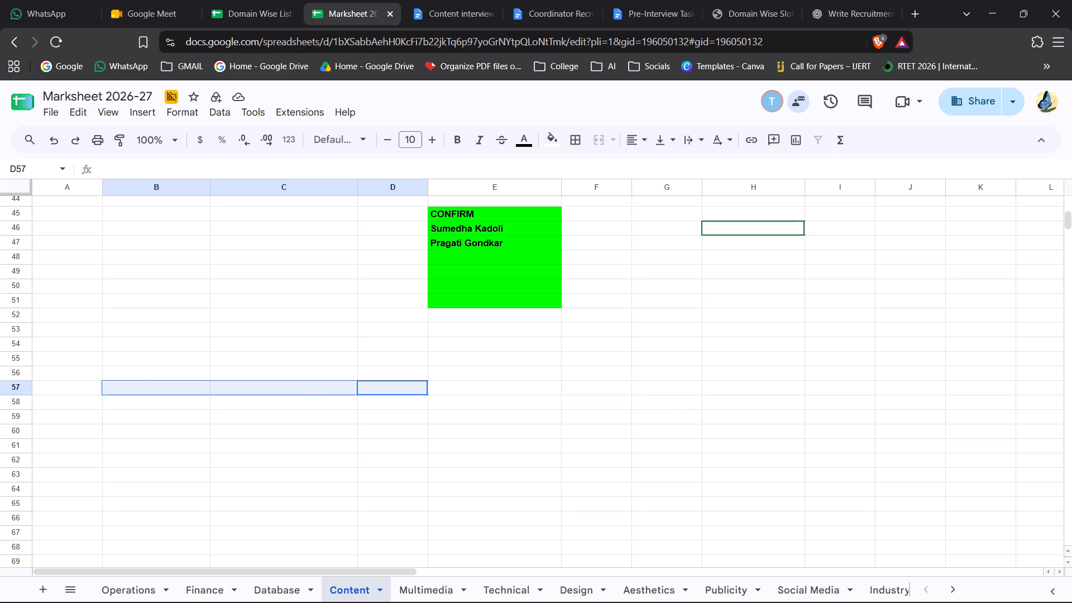
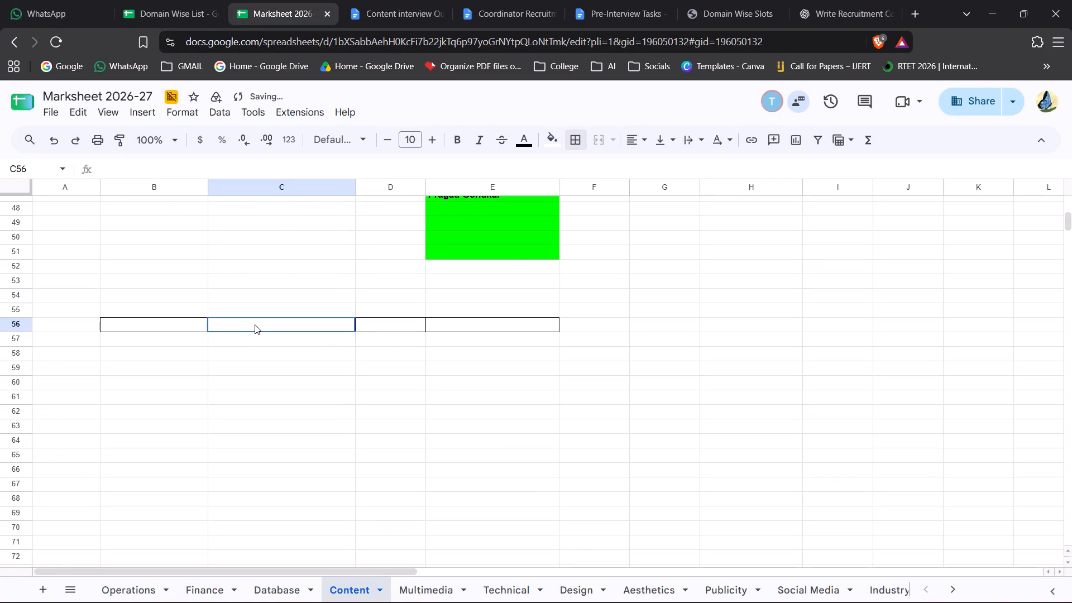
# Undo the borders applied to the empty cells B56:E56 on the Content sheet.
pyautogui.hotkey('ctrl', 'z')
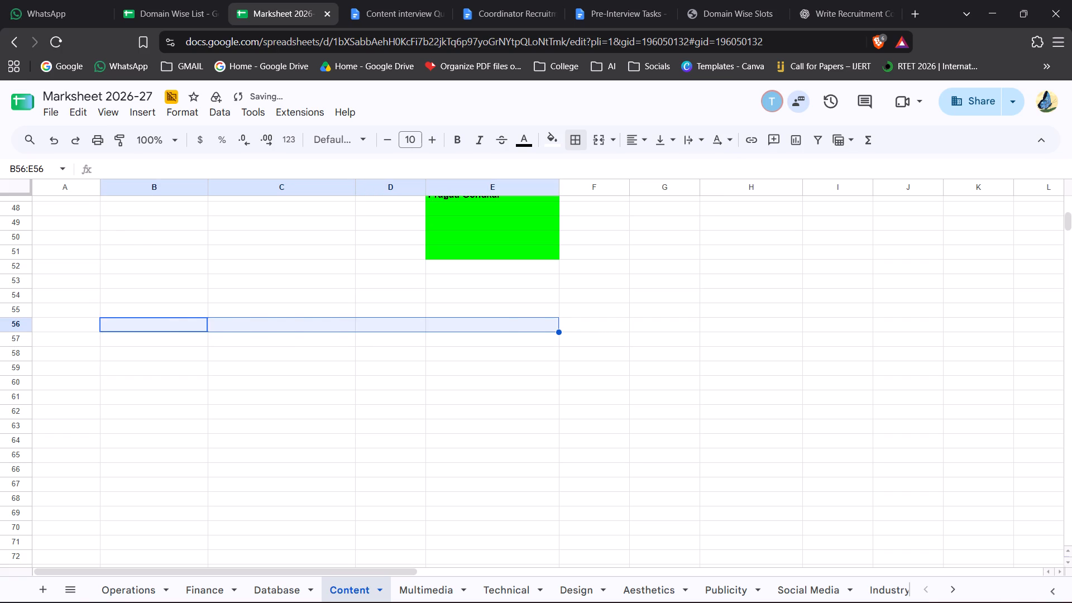
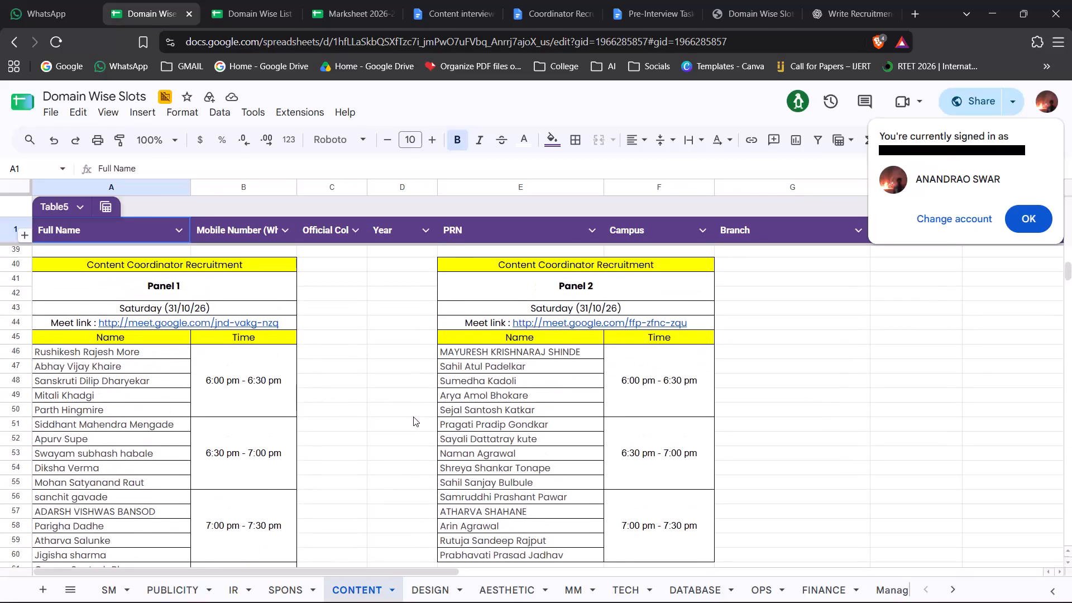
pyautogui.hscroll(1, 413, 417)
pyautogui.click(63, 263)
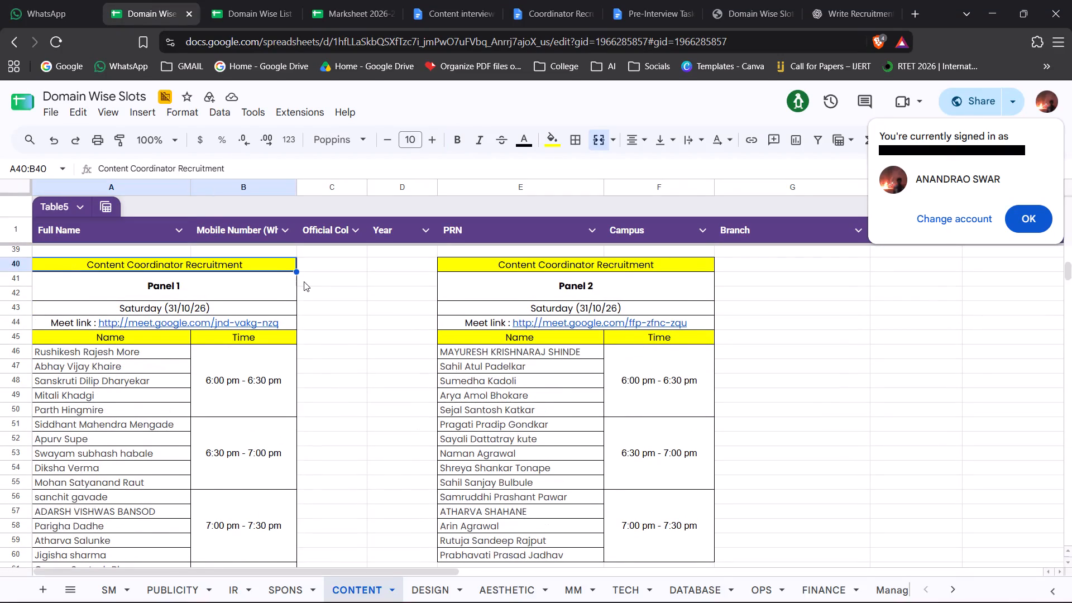
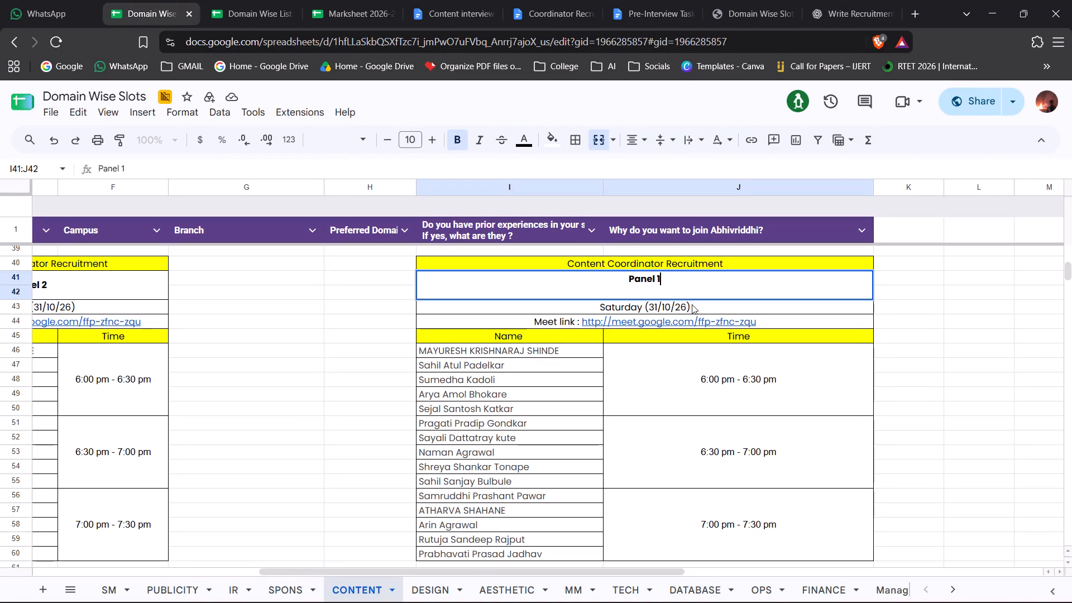
# Change the weekday in the date row I43:J43 of the copied Panel 1 schedule to Sunday.
pyautogui.doubleClick(697, 305)
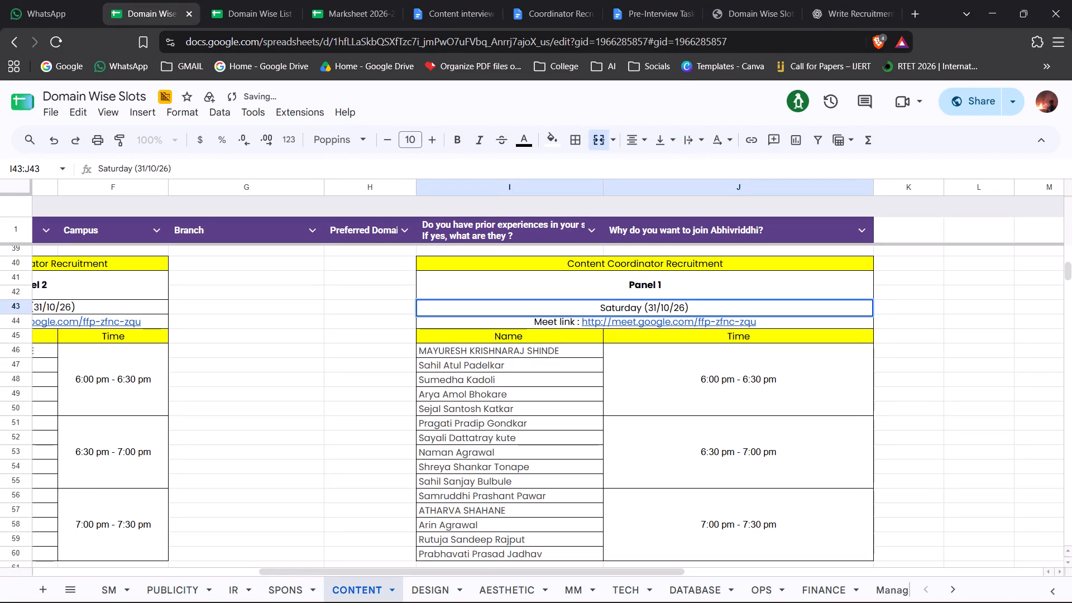
pyautogui.press('Left')
pyautogui.press('Left')
pyautogui.press('Left')
pyautogui.press('Left')
pyautogui.press('Left')
pyautogui.press('Left')
pyautogui.press('Left')
pyautogui.press('Left')
pyautogui.press('Left')
pyautogui.press('Left')
pyautogui.press('Left')
pyautogui.hotkey('ctrl', 'BackSpace')
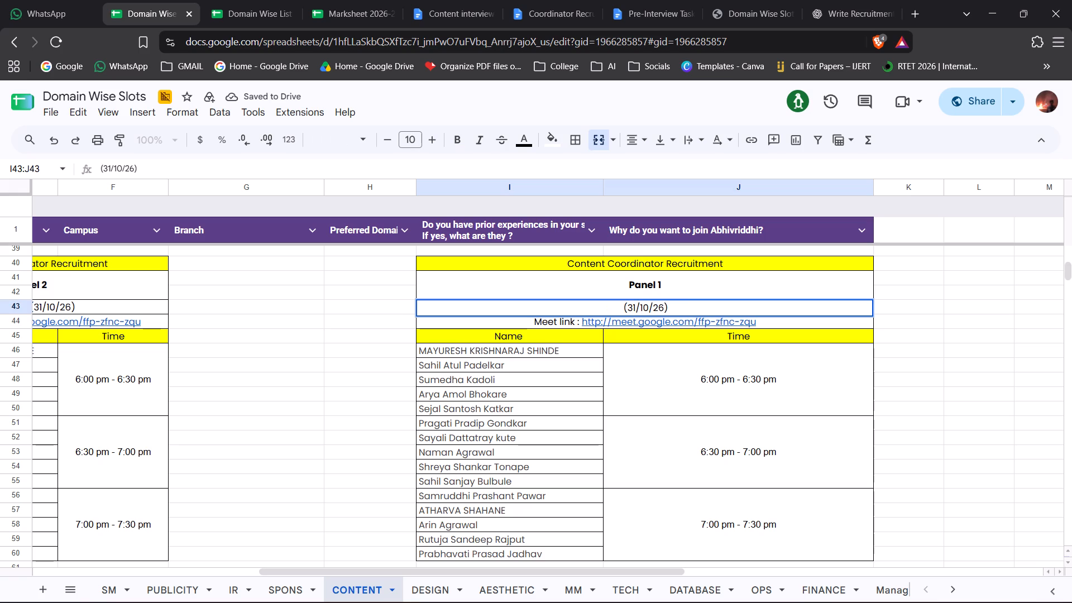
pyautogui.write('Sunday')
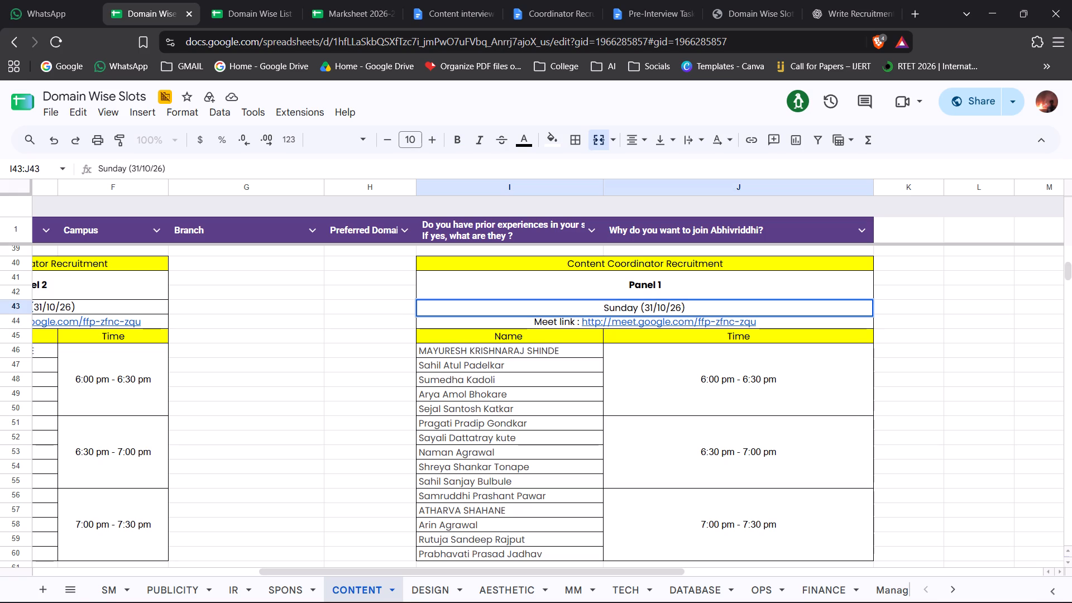
# Delete the day number from the date in the same Panel 1 date row, keeping the month and year.
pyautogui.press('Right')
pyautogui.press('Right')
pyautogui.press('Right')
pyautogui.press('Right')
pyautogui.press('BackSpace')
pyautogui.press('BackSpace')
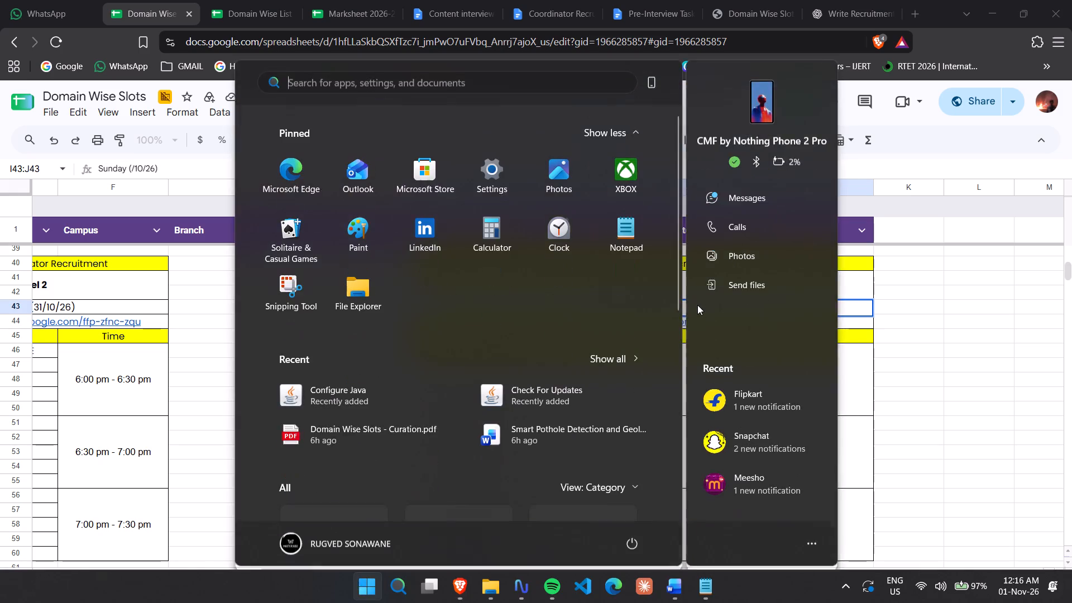
# Correct the date in cell I43 of the Panel 1 Content Coordinator Recruitment table to read Sunday (01/11/26).
pyautogui.write('01')
pyautogui.press('Right')
pyautogui.press('Right')
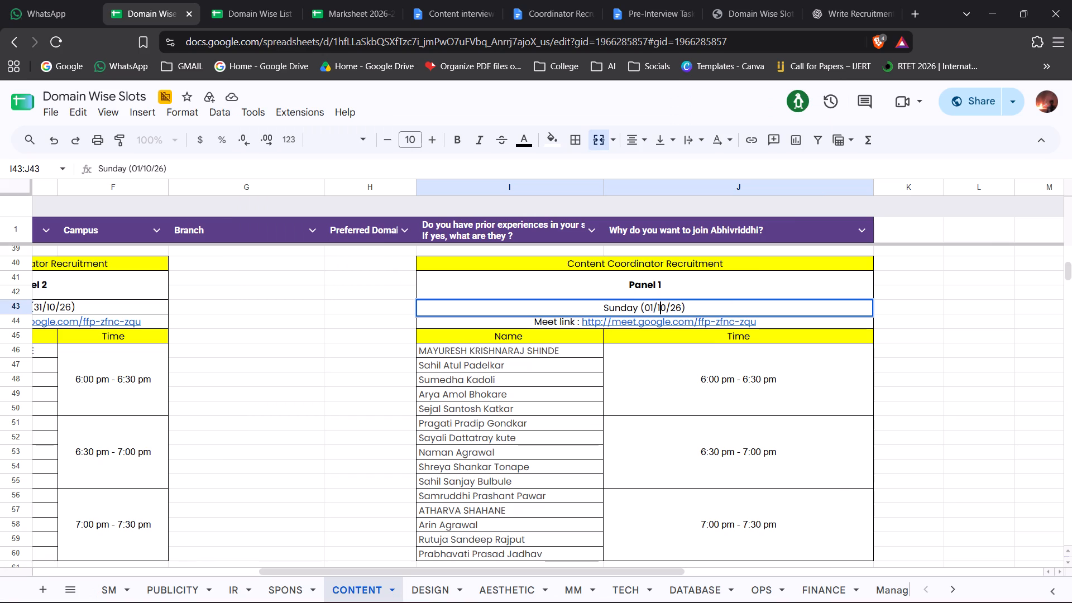
pyautogui.press('Right')
pyautogui.press('BackSpace')
pyautogui.press('1')
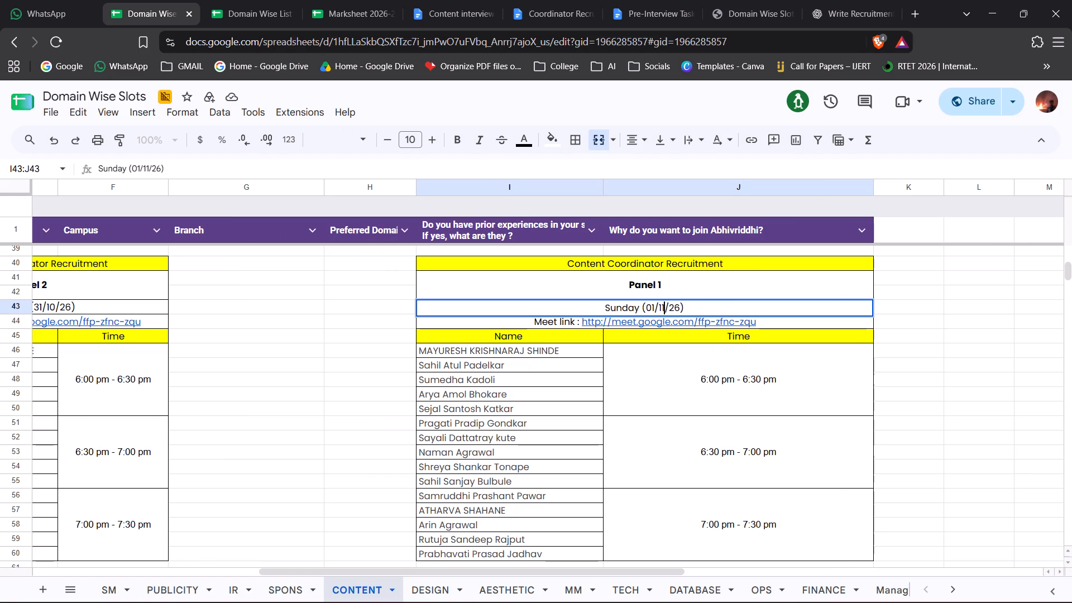
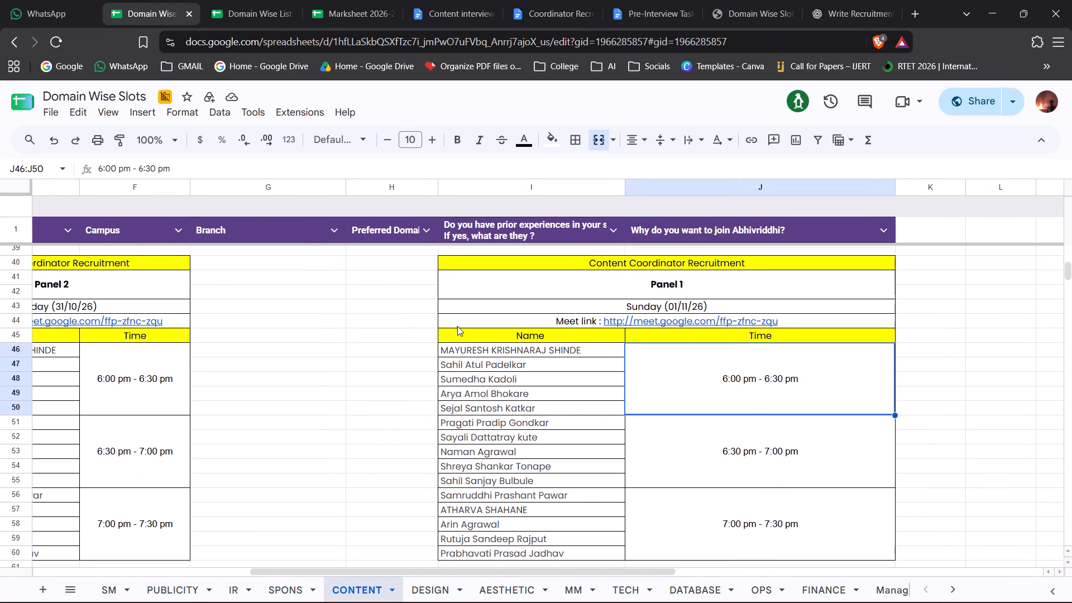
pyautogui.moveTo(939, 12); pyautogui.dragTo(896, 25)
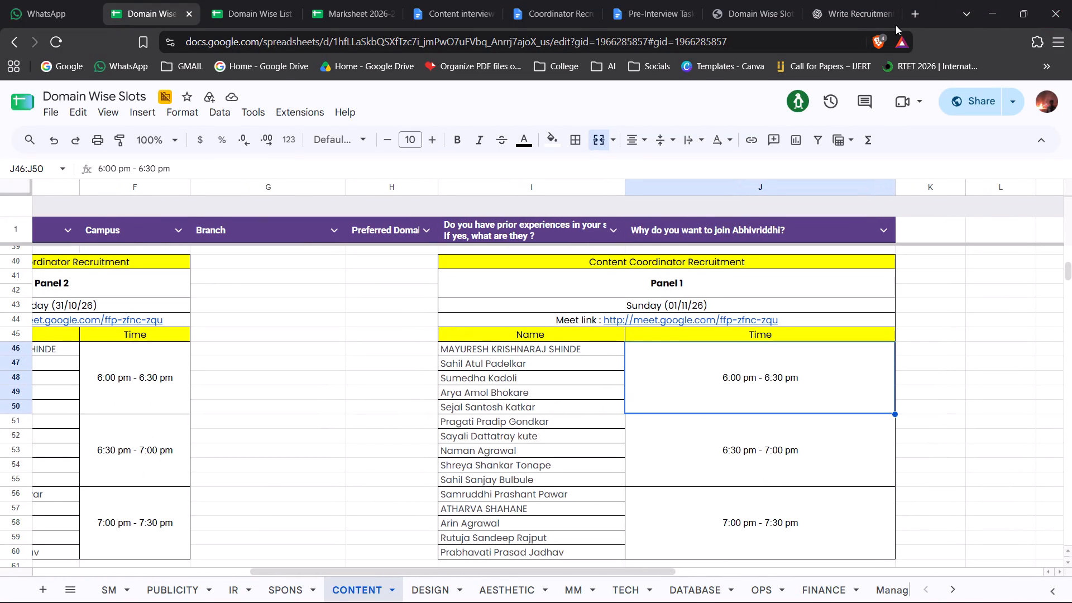
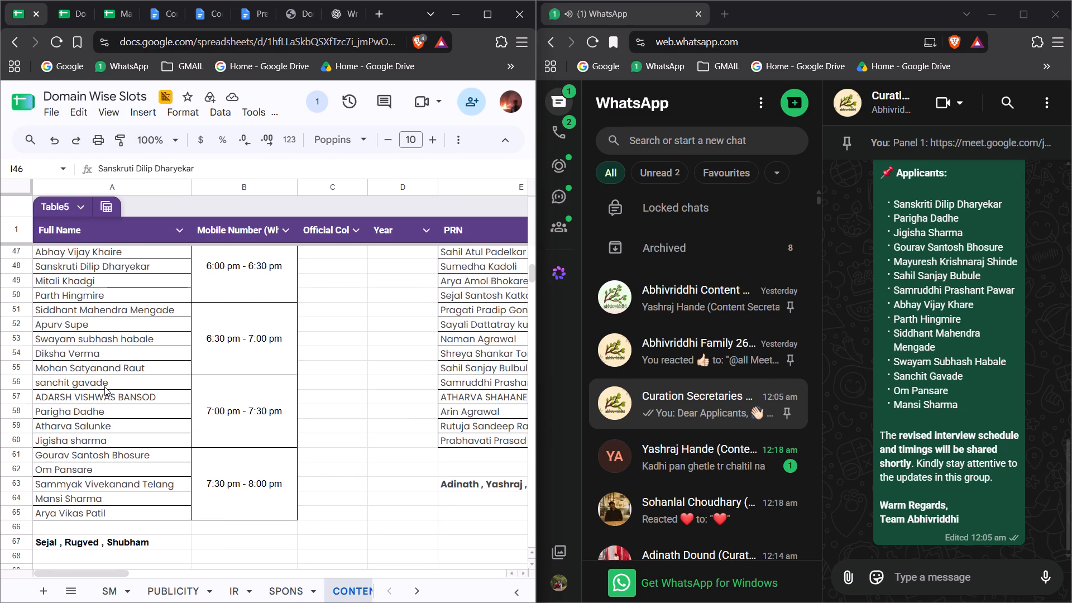
pyautogui.click(83, 415)
pyautogui.hotkey('ctrl', 'c')
pyautogui.hscroll(-5, 83, 415)
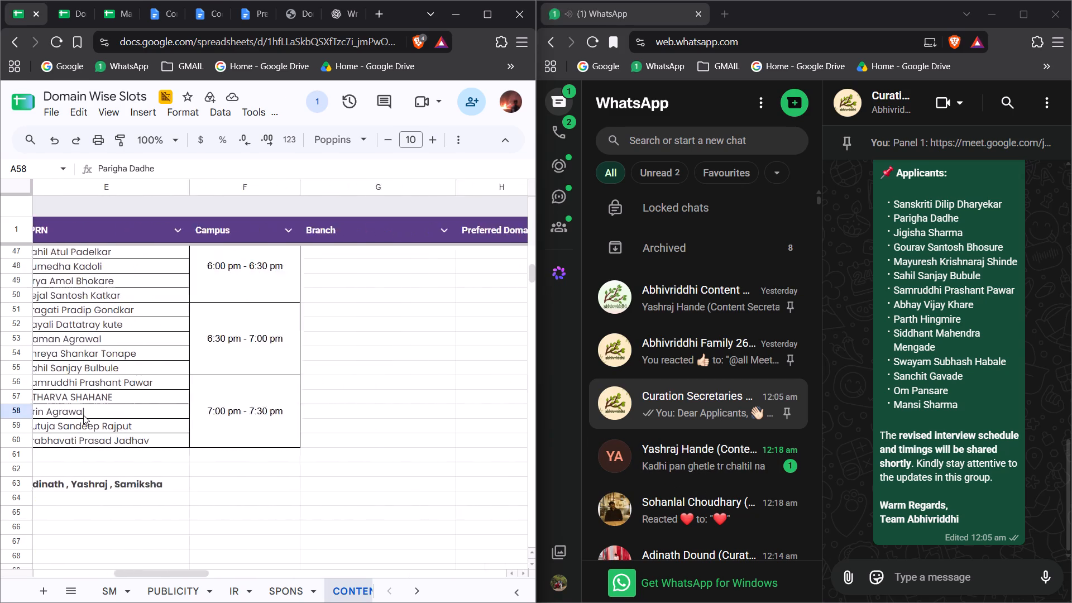
pyautogui.hscroll(-3, 83, 415)
pyautogui.scroll(2, 83, 415)
pyautogui.hscroll(3, 83, 415)
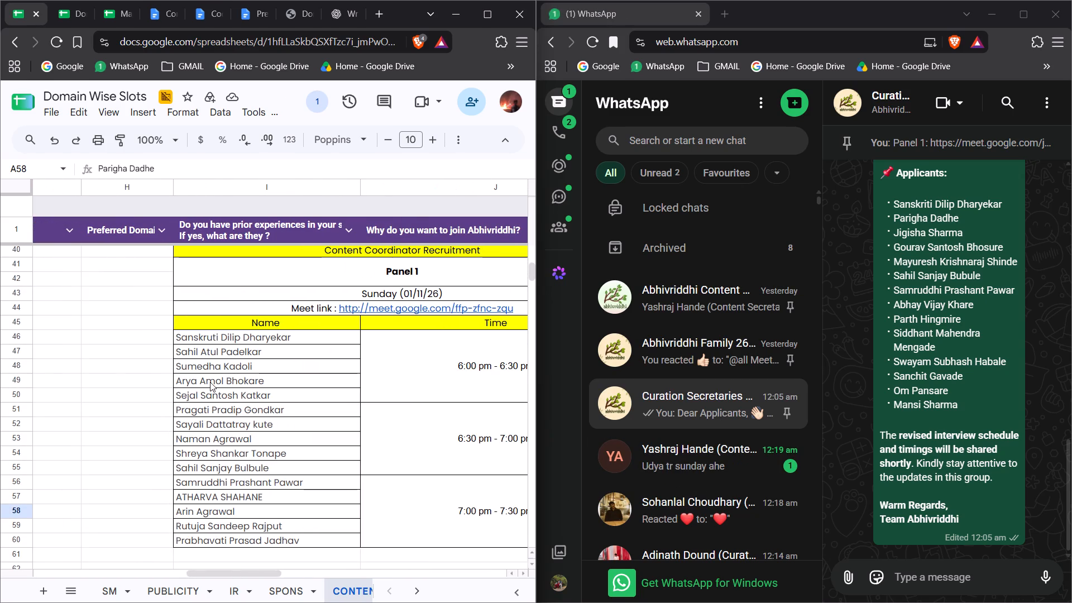
pyautogui.click(231, 349)
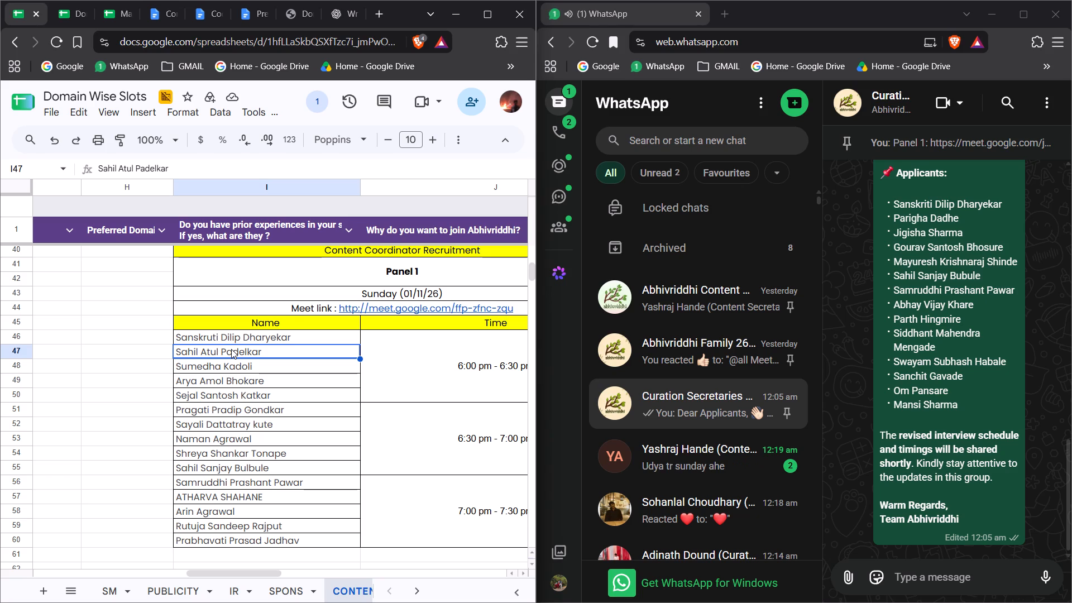
pyautogui.hotkey('ctrl', 'v')
# Select the applicant name in cell A60 of the Saturday Panel 1 list, the third applicant in the WhatsApp message.
pyautogui.hscroll(7, 117, 373)
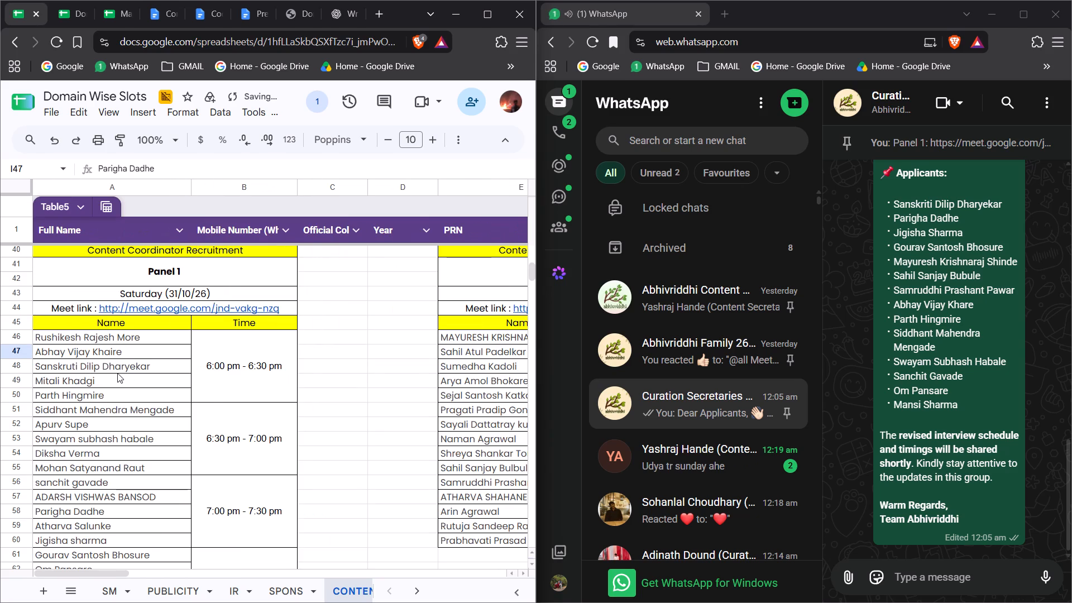
pyautogui.scroll(-1, 72, 442)
pyautogui.click(83, 466)
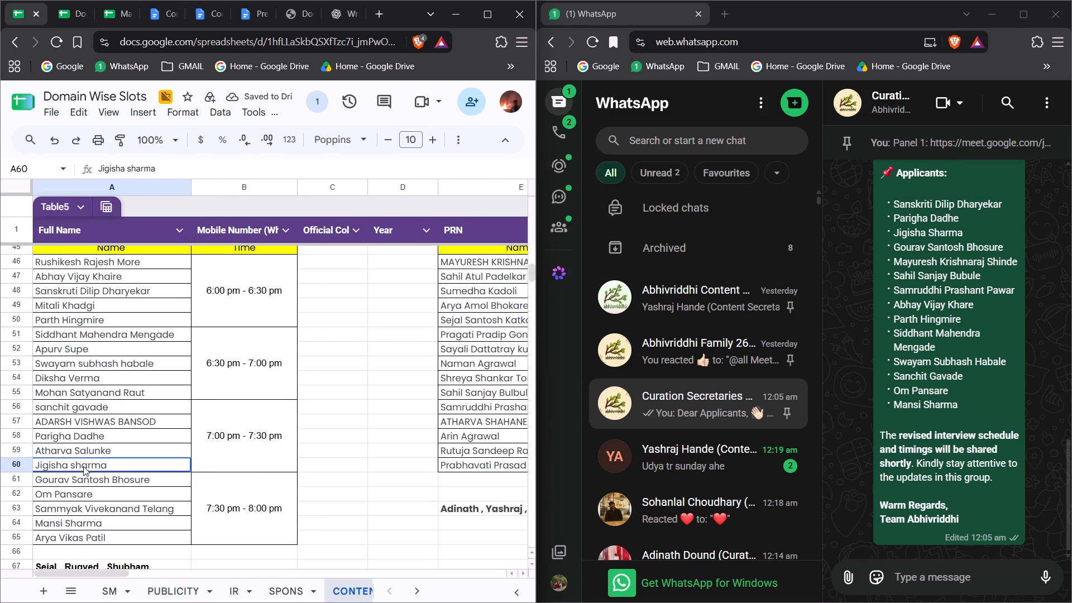
# Copy the applicant name from cell A60 into cell I48 of the Sunday interview table.
pyautogui.hotkey('ctrl', 'c')
pyautogui.hscroll(-6, 83, 466)
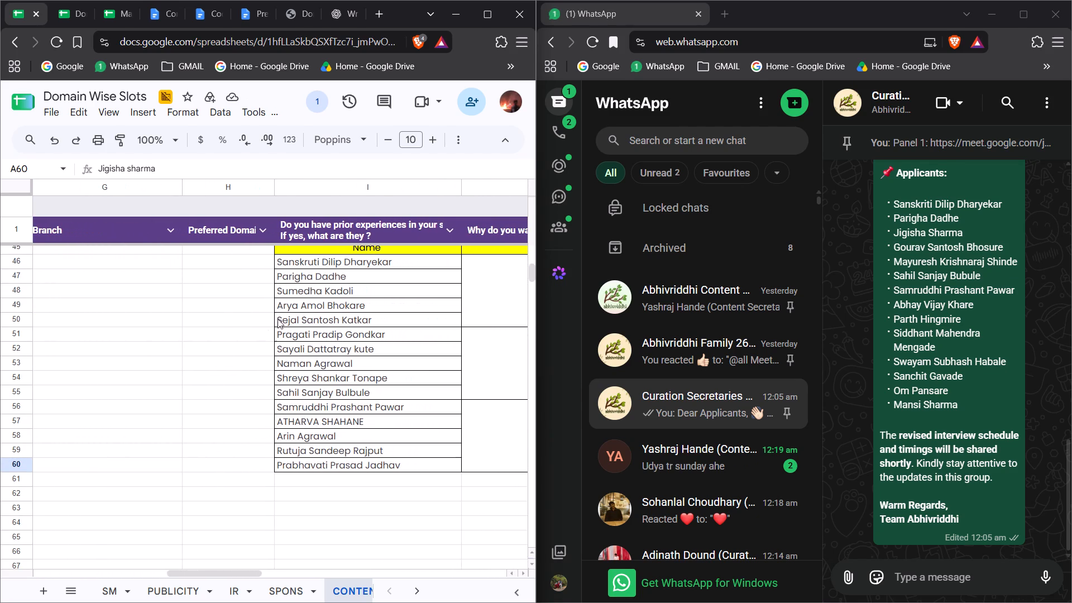
pyautogui.click(326, 287)
pyautogui.hotkey('ctrl', 'v')
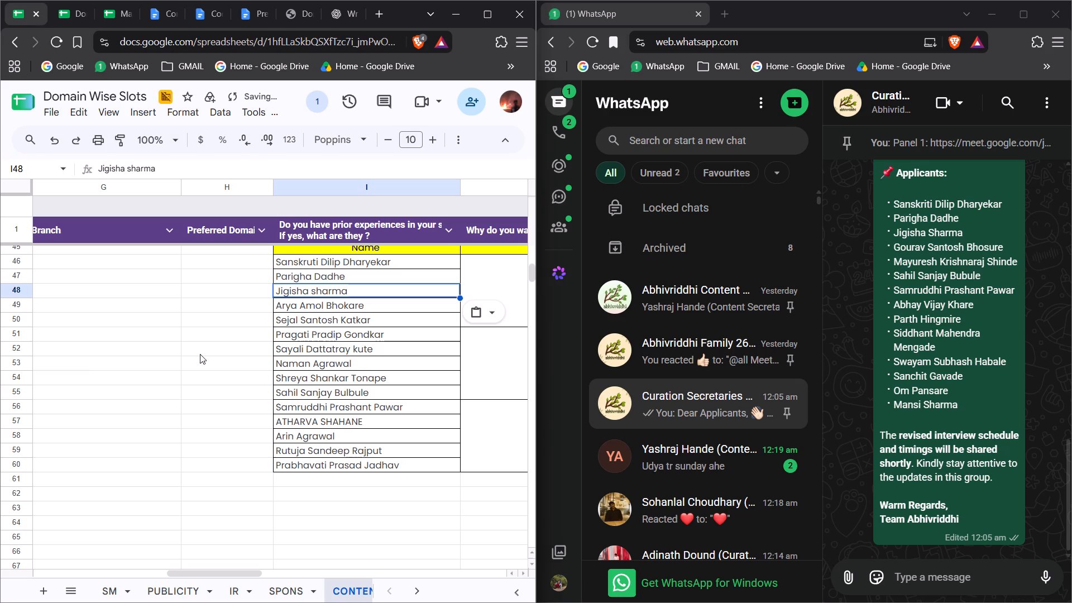
# Copy the applicant name from cell A61 into cell I49 of the Sunday interview table.
pyautogui.hscroll(6, 197, 355)
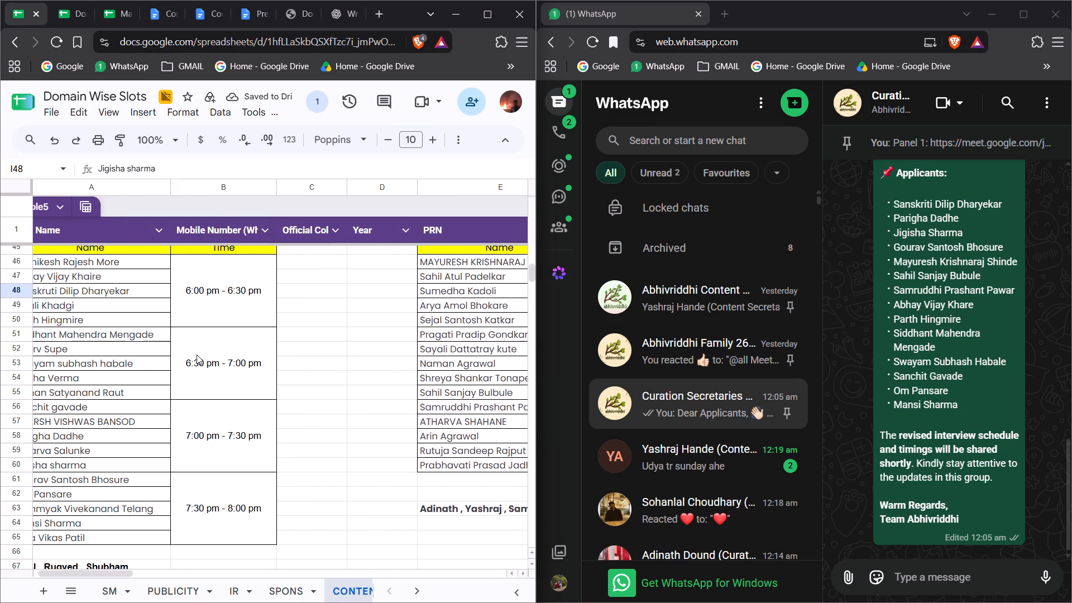
pyautogui.click(78, 484)
pyautogui.hotkey('ctrl', 'c')
pyautogui.hscroll(-6, 78, 484)
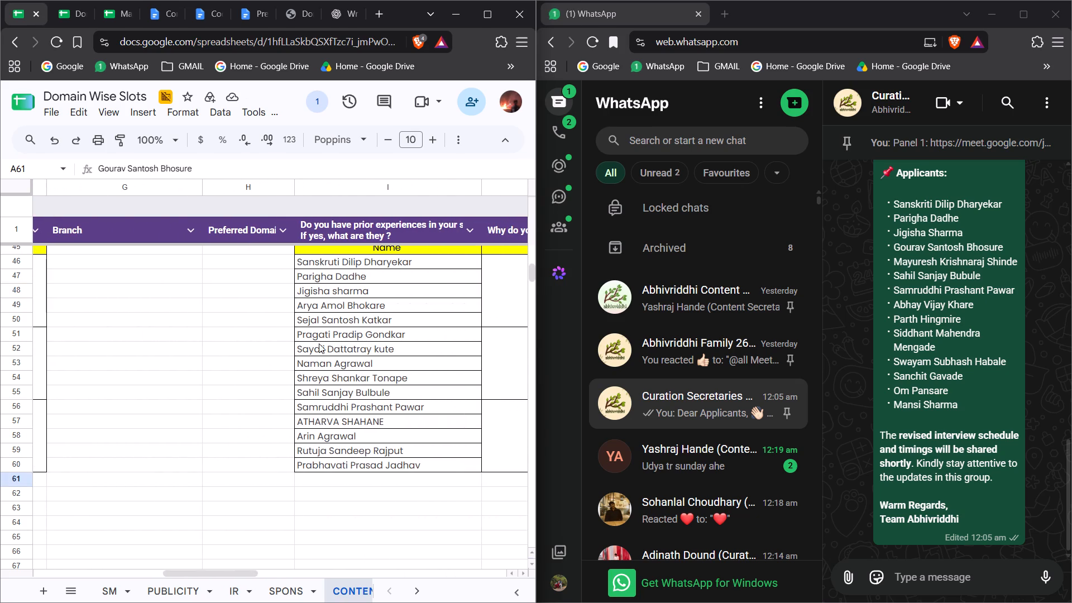
pyautogui.click(369, 308)
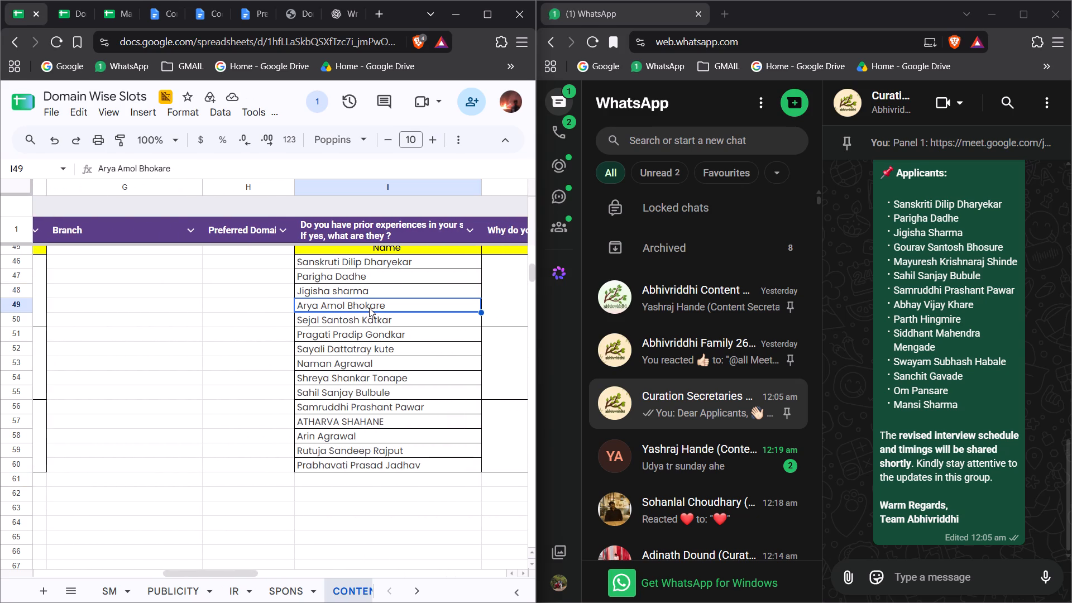
pyautogui.hotkey('ctrl', 'v')
# Copy the applicant name from cell E46 into cell I50, the last row of the 6:00 pm - 6:30 pm slot.
pyautogui.hscroll(-1, 369, 308)
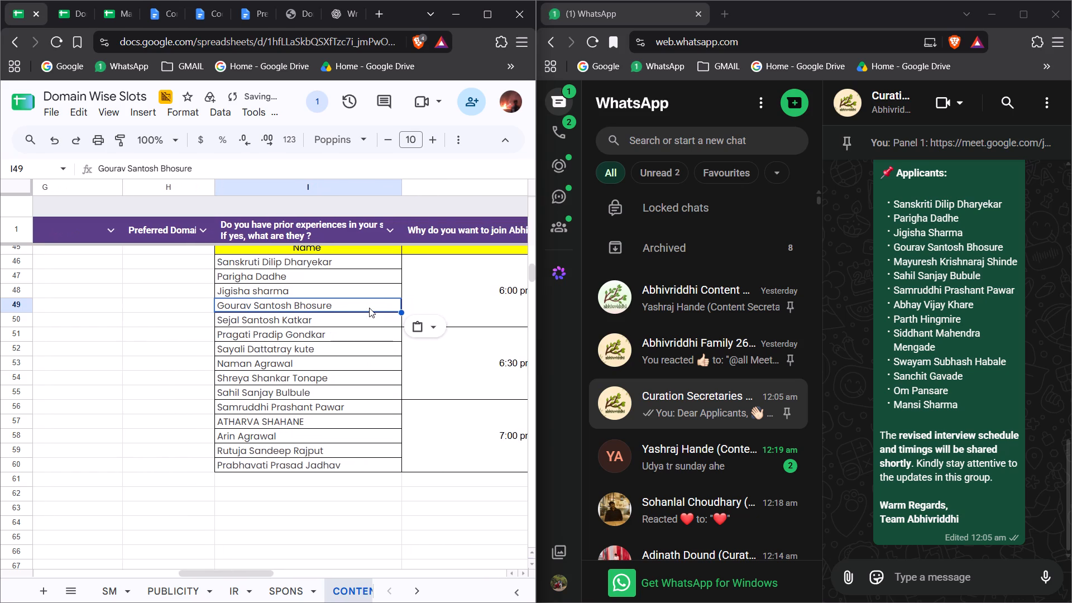
pyautogui.hscroll(-1, 369, 308)
pyautogui.hscroll(5, 369, 308)
pyautogui.hscroll(2, 61, 510)
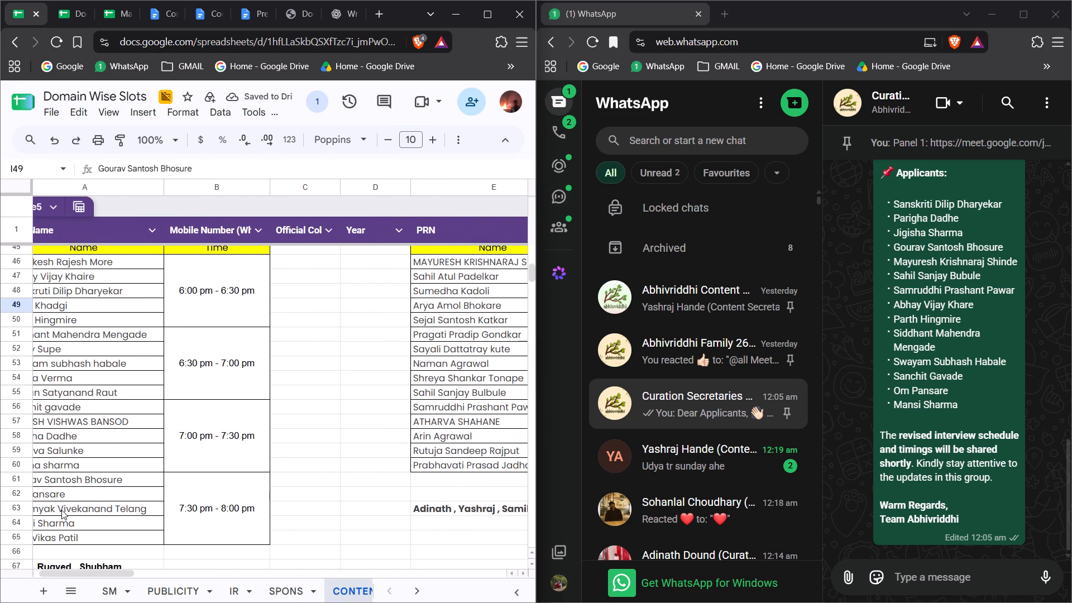
pyautogui.hscroll(2, 61, 510)
pyautogui.hscroll(-2, 120, 507)
pyautogui.scroll(1, 348, 389)
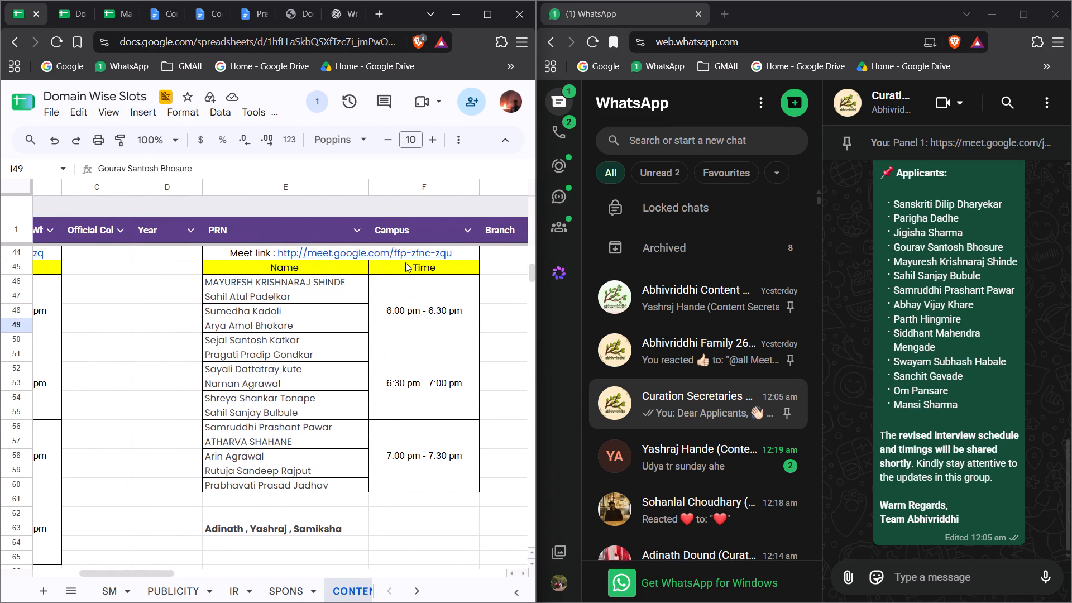
pyautogui.click(346, 276)
pyautogui.hotkey('ctrl', 'c')
pyautogui.hscroll(-6, 346, 276)
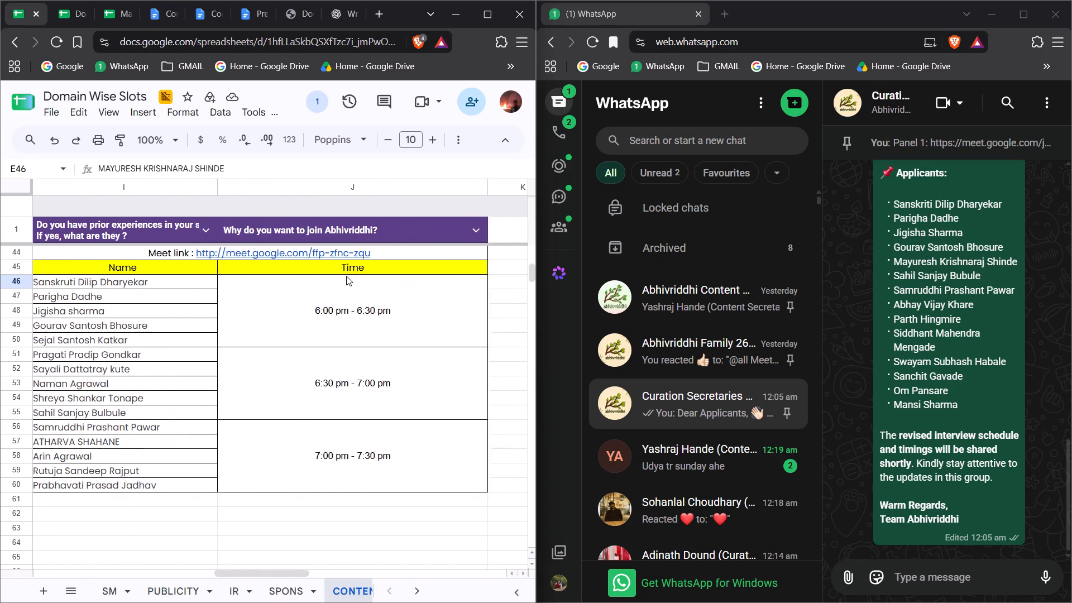
pyautogui.hscroll(2, 346, 276)
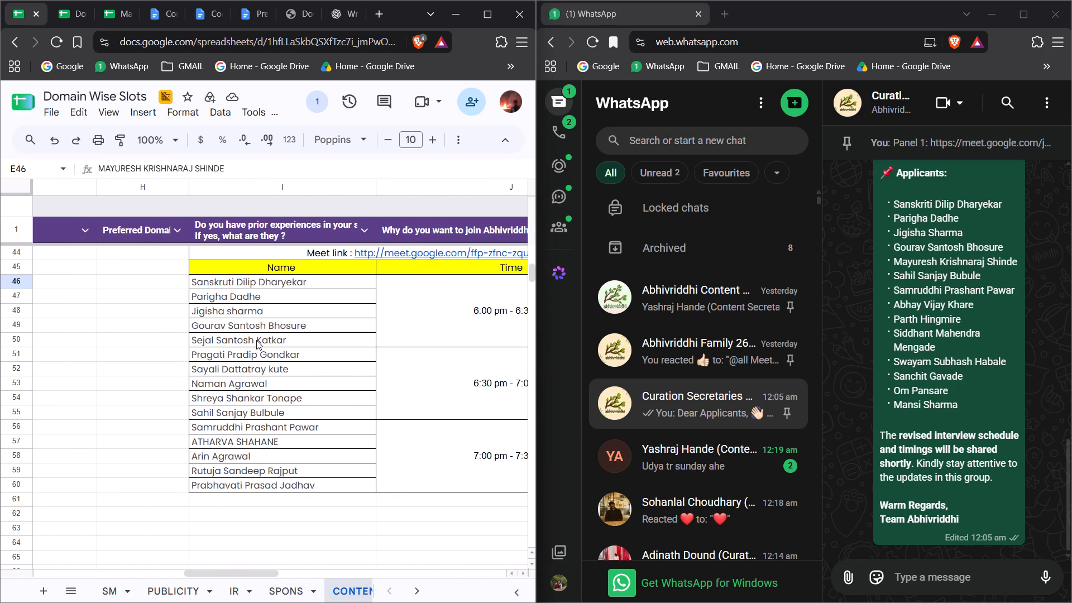
pyautogui.click(256, 340)
pyautogui.hotkey('ctrl', 'v')
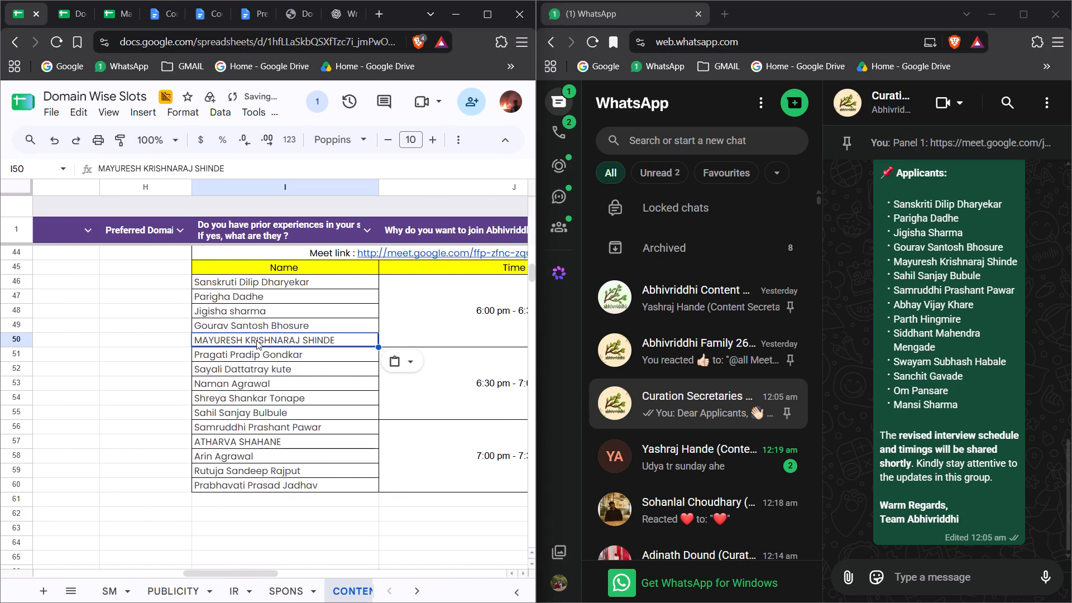
# Copy the applicant name from cell E55 into cell I51, the first row of the 6:30 pm - 7:00 pm slot.
pyautogui.hscroll(7, 256, 340)
pyautogui.hscroll(-2, 256, 340)
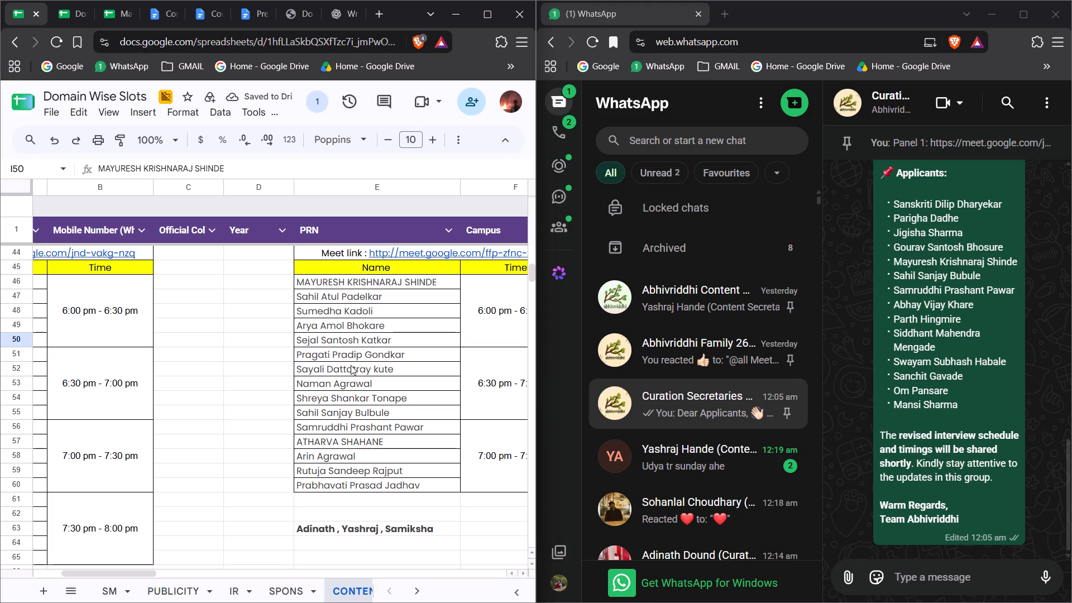
pyautogui.click(350, 413)
pyautogui.hotkey('ctrl', 'c')
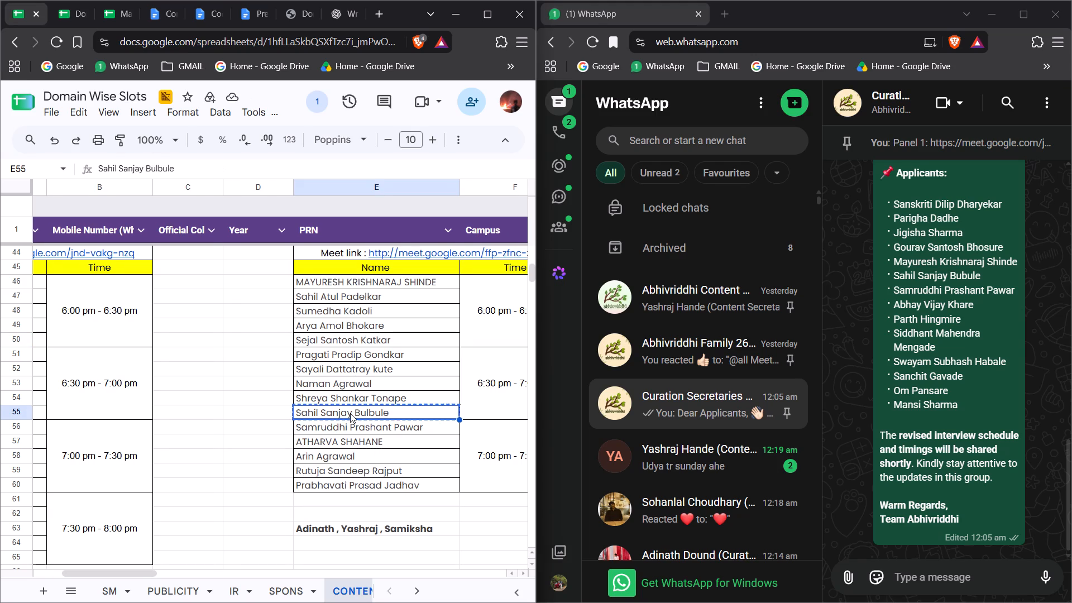
pyautogui.hscroll(-6, 350, 413)
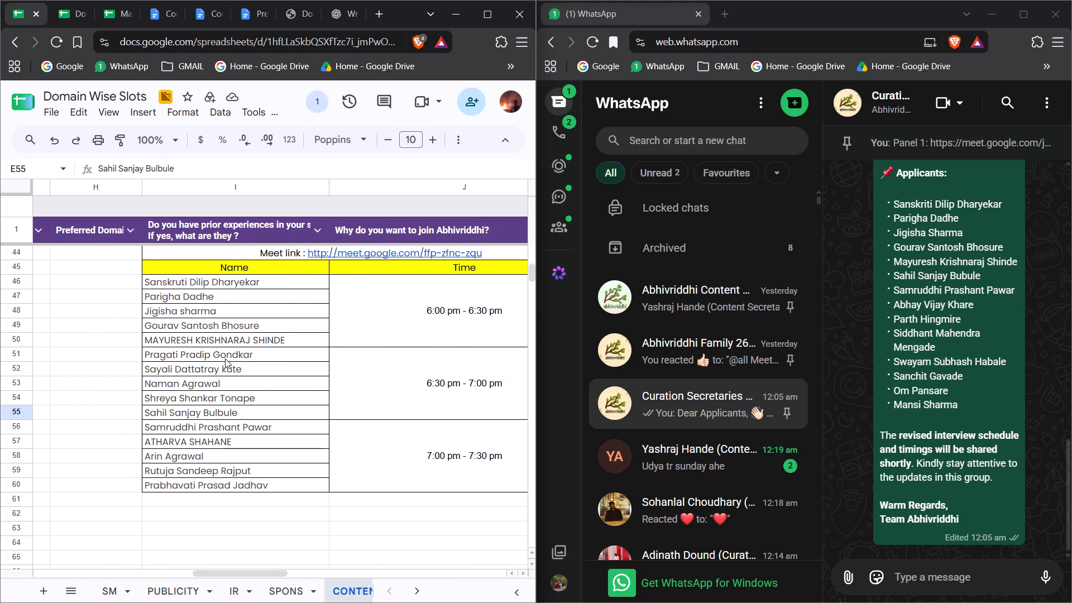
pyautogui.click(226, 357)
pyautogui.hotkey('ctrl', 'v')
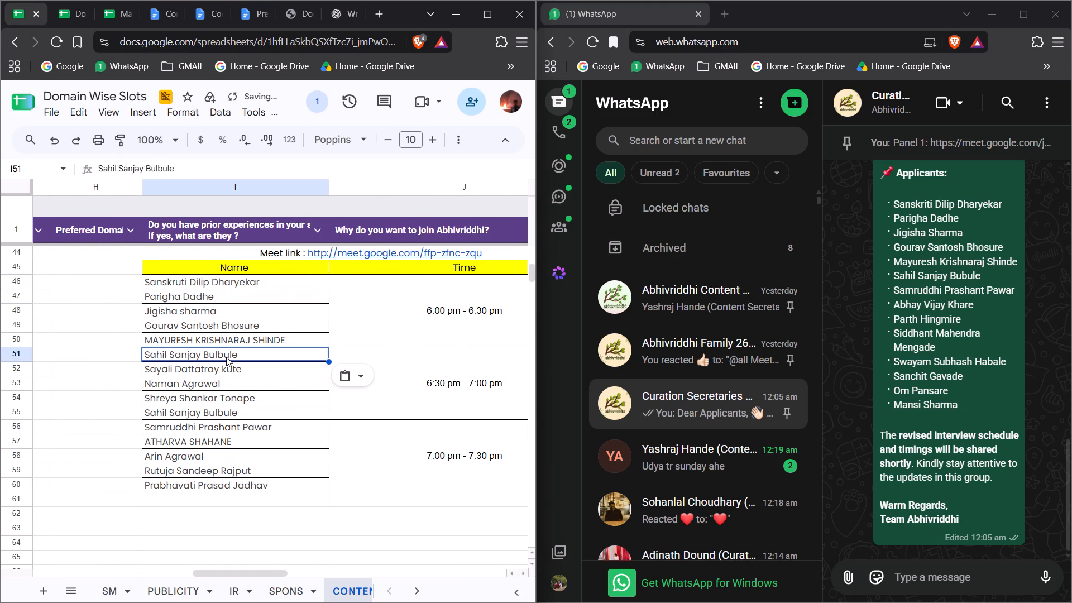
# Select the applicant name in row 56 of the middle interview table in column E.
pyautogui.hscroll(4, 75, 390)
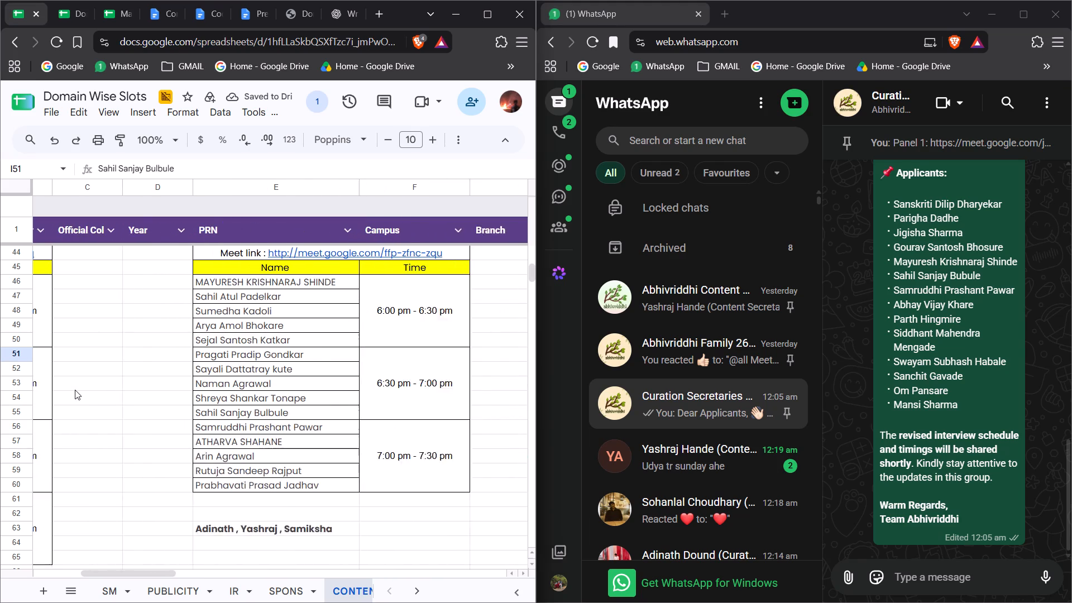
pyautogui.hscroll(-1, 75, 390)
pyautogui.click(230, 424)
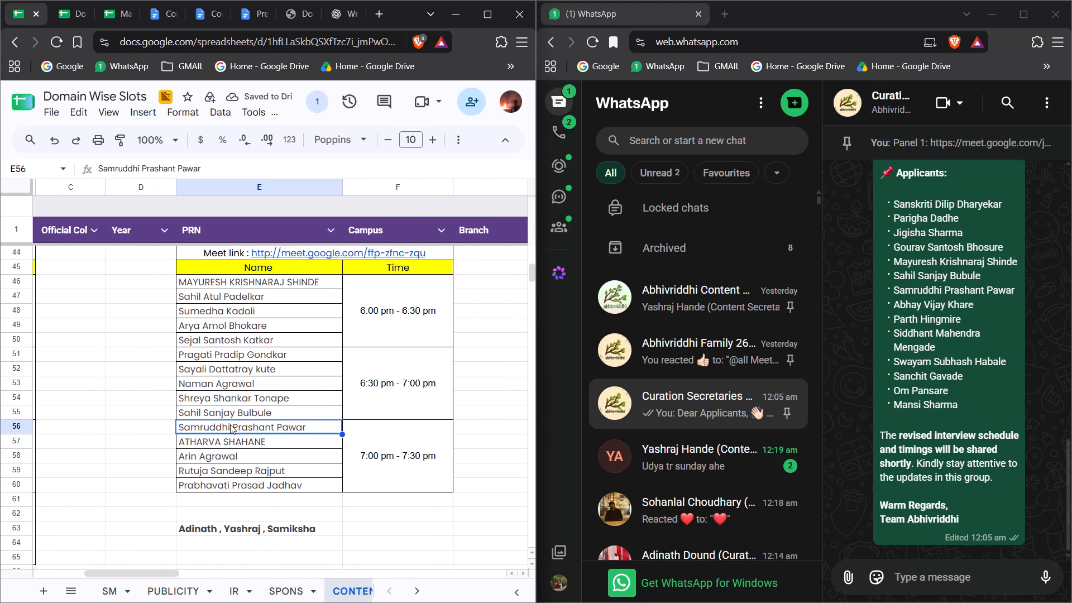
# Copy the applicant name from cell E56 into cell I52, the second row of the 6:30 pm - 7:00 pm slot.
pyautogui.hotkey('ctrl', 'c')
pyautogui.hscroll(-5, 230, 424)
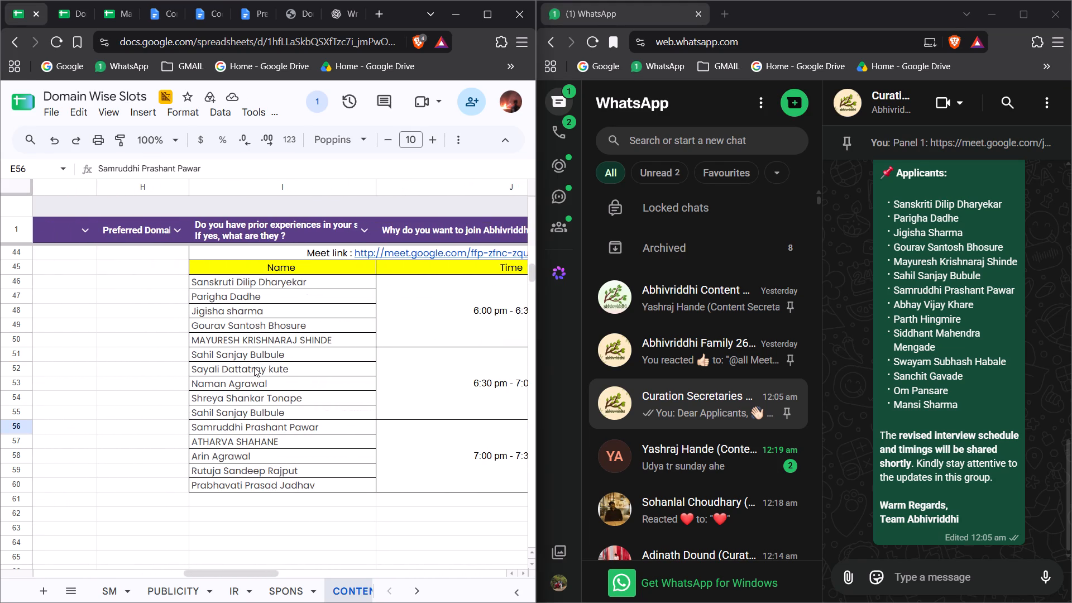
pyautogui.click(256, 368)
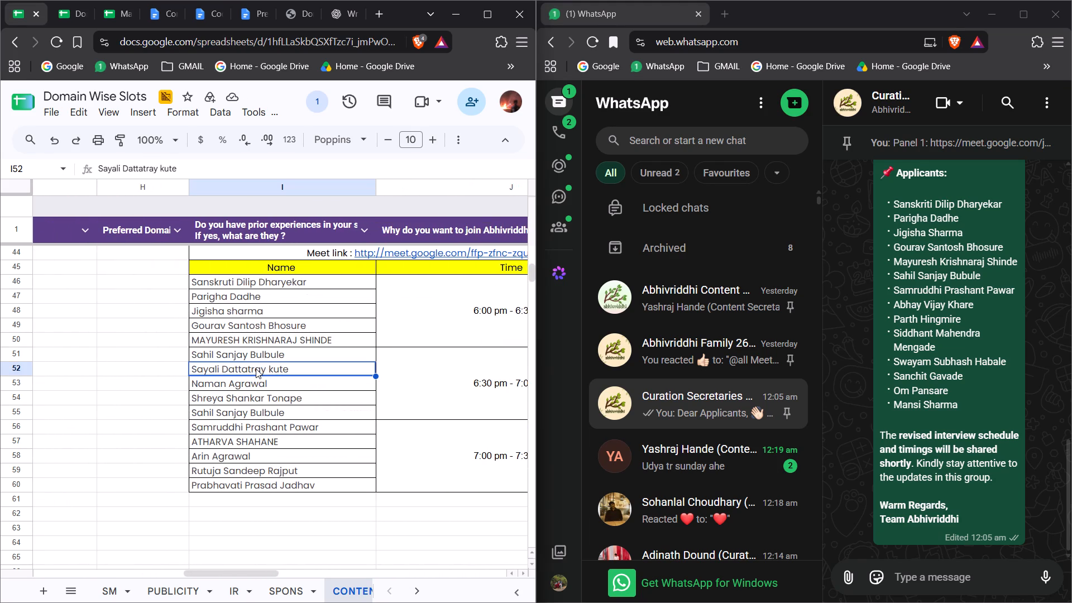
pyautogui.hotkey('ctrl', 'v')
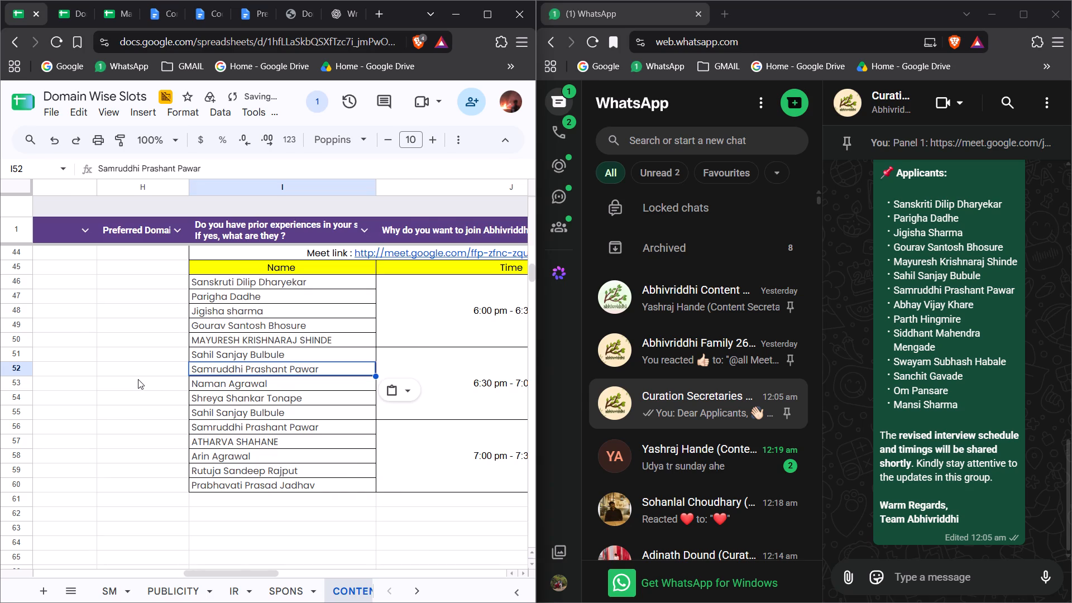
# Copy the applicant name from cell A47 into cell I53, the third row of the 6:30 pm - 7:00 pm slot.
pyautogui.hscroll(4, 138, 379)
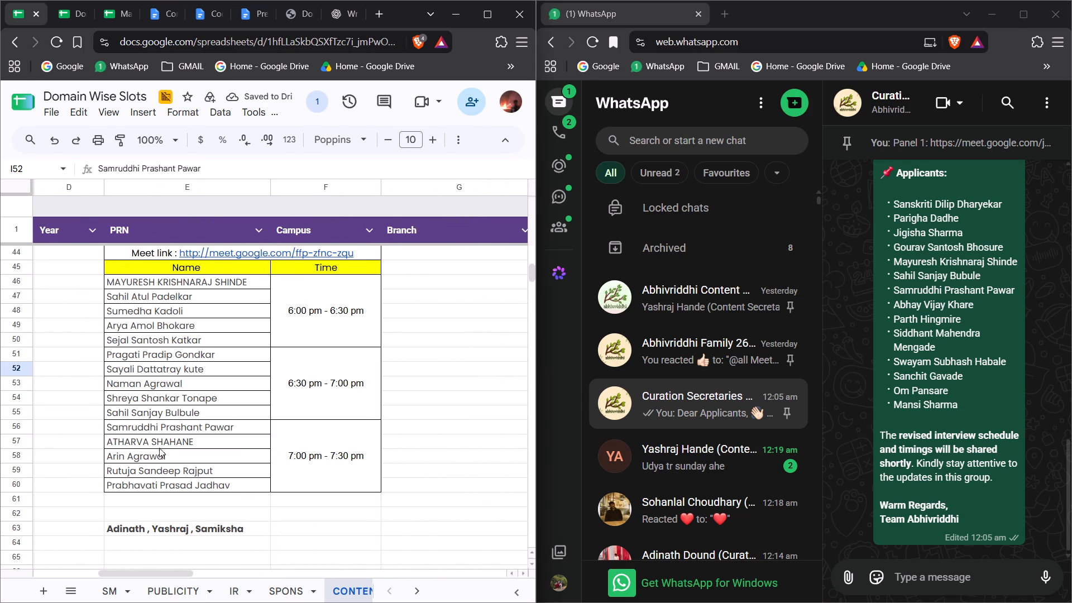
pyautogui.hscroll(3, 117, 319)
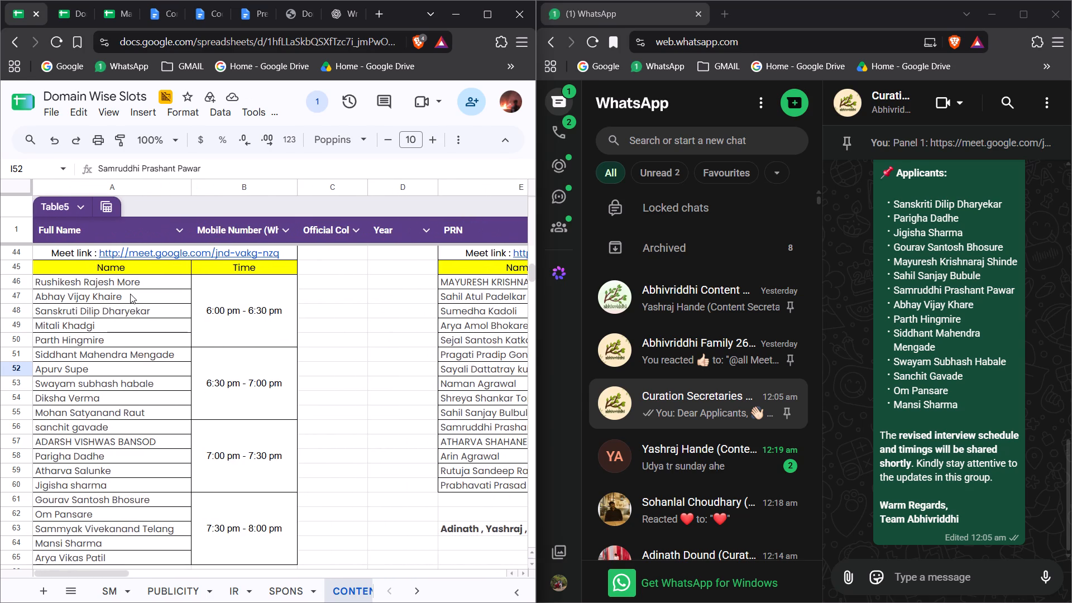
pyautogui.click(130, 294)
pyautogui.hotkey('ctrl', 'c')
pyautogui.hscroll(-7, 130, 294)
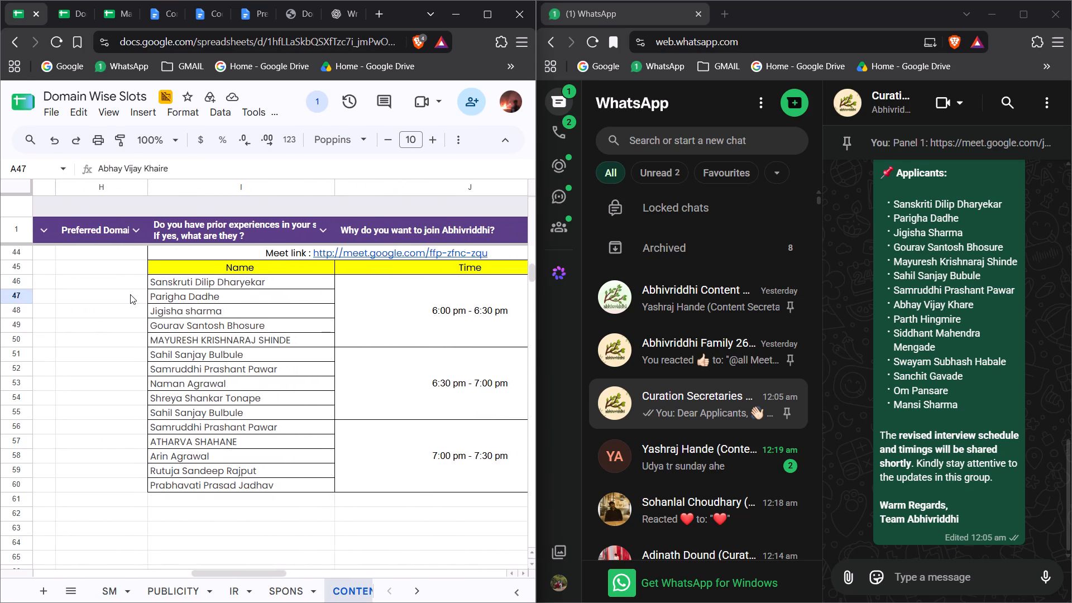
pyautogui.click(221, 382)
pyautogui.hotkey('ctrl', 'v')
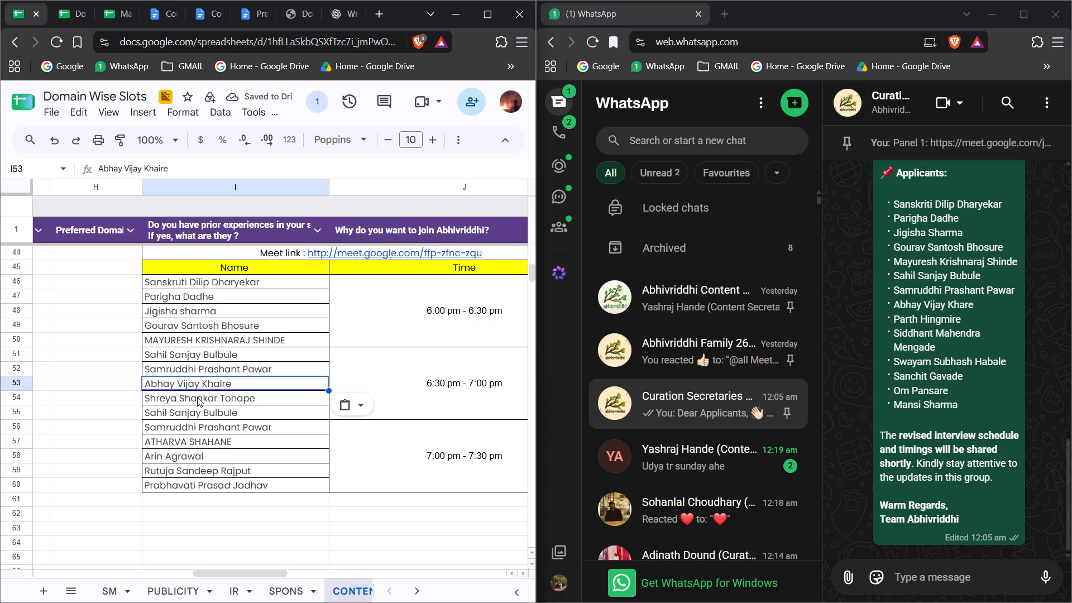
# Copy the applicant name from cell A50 into cell I54, the fourth row of the 6:30 pm - 7:00 pm slot.
pyautogui.hscroll(7, 197, 397)
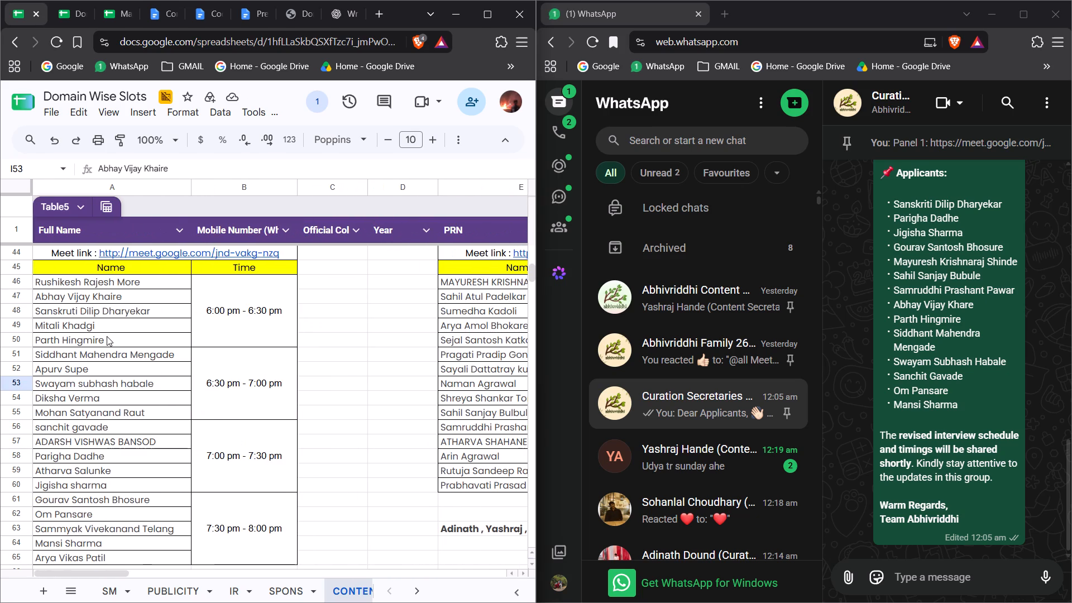
pyautogui.click(107, 336)
pyautogui.hotkey('ctrl', 'c')
pyautogui.hscroll(-7, 107, 336)
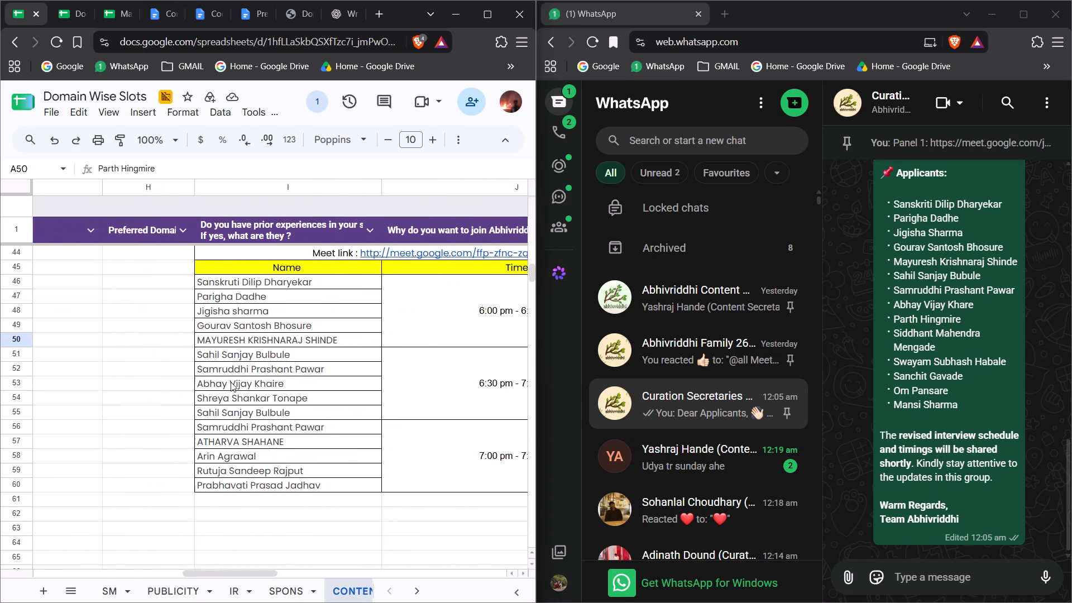
pyautogui.click(271, 394)
pyautogui.hotkey('ctrl', 'v')
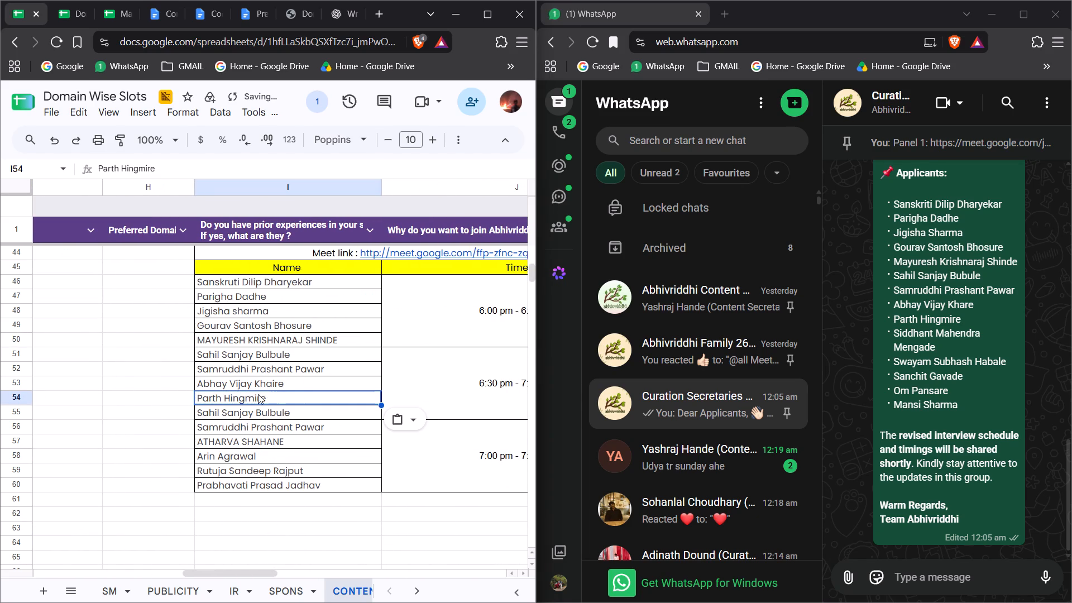
# Copy the applicant name from cell A51 into cell I57, the second row of the 7:00 pm - 7:30 pm slot.
pyautogui.hscroll(4, 103, 395)
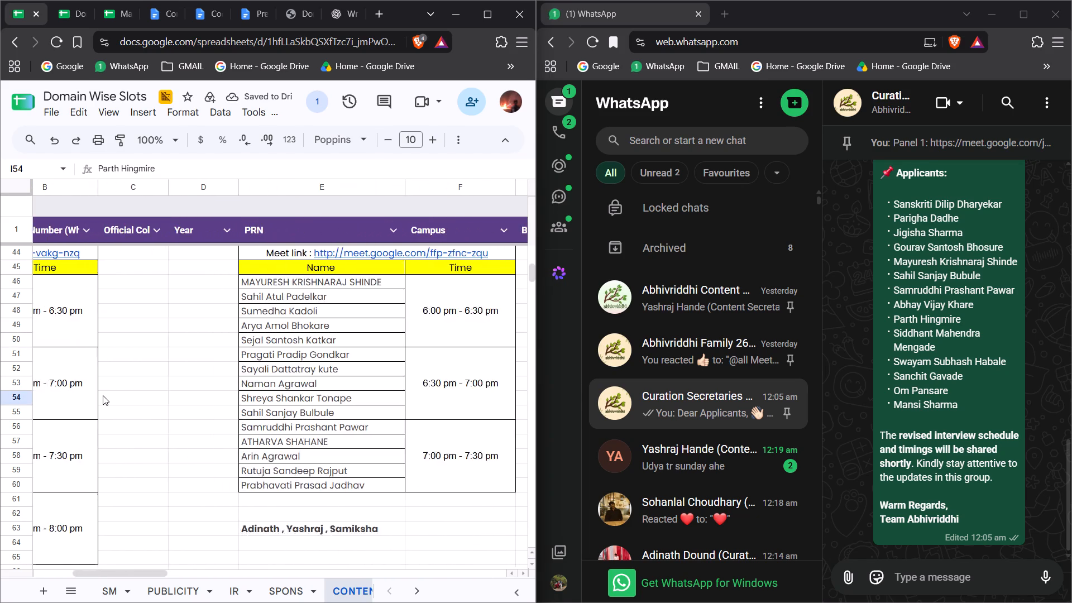
pyautogui.hscroll(3, 103, 395)
pyautogui.scroll(-1, 103, 395)
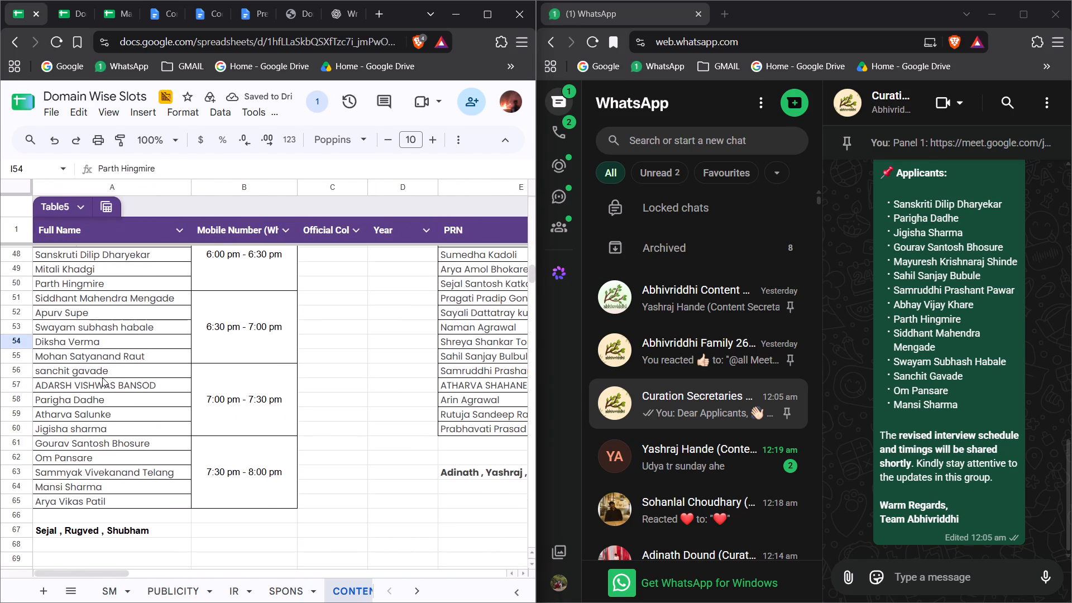
pyautogui.scroll(2, 89, 433)
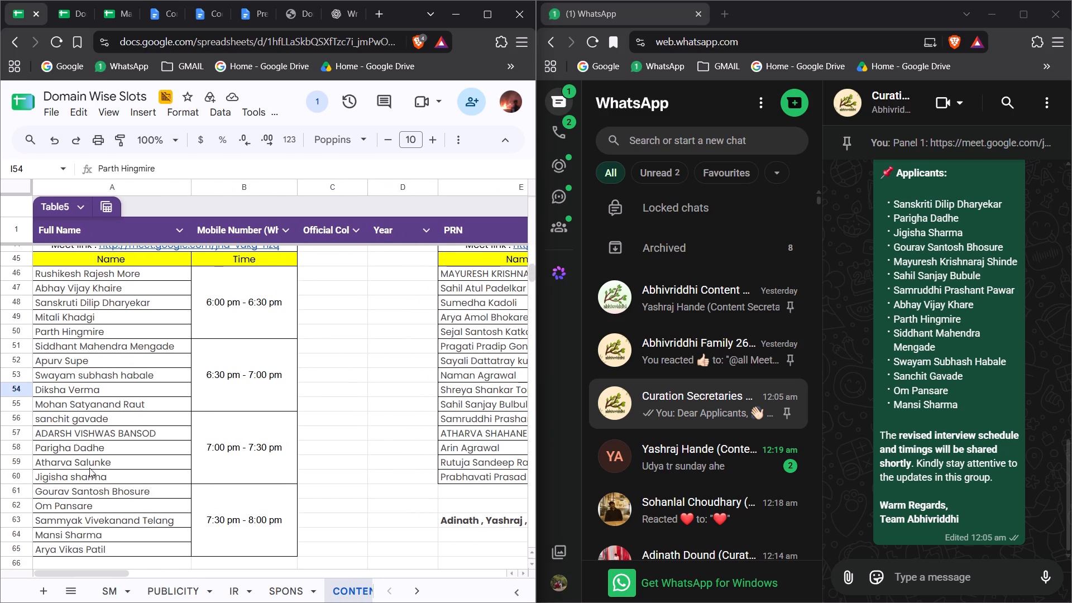
pyautogui.hscroll(-2, 100, 494)
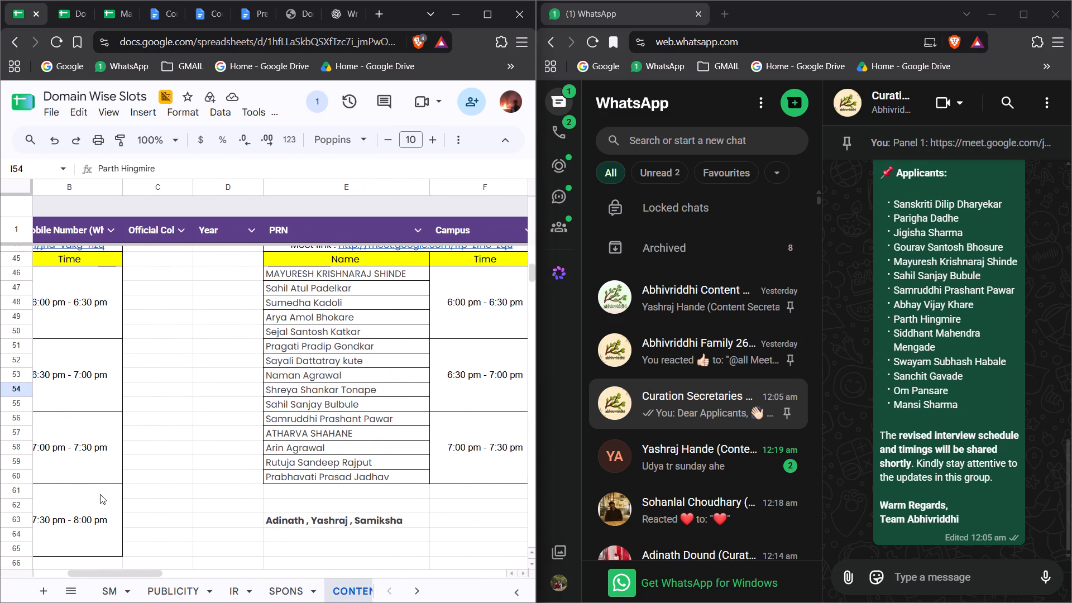
pyautogui.hscroll(-1, 260, 457)
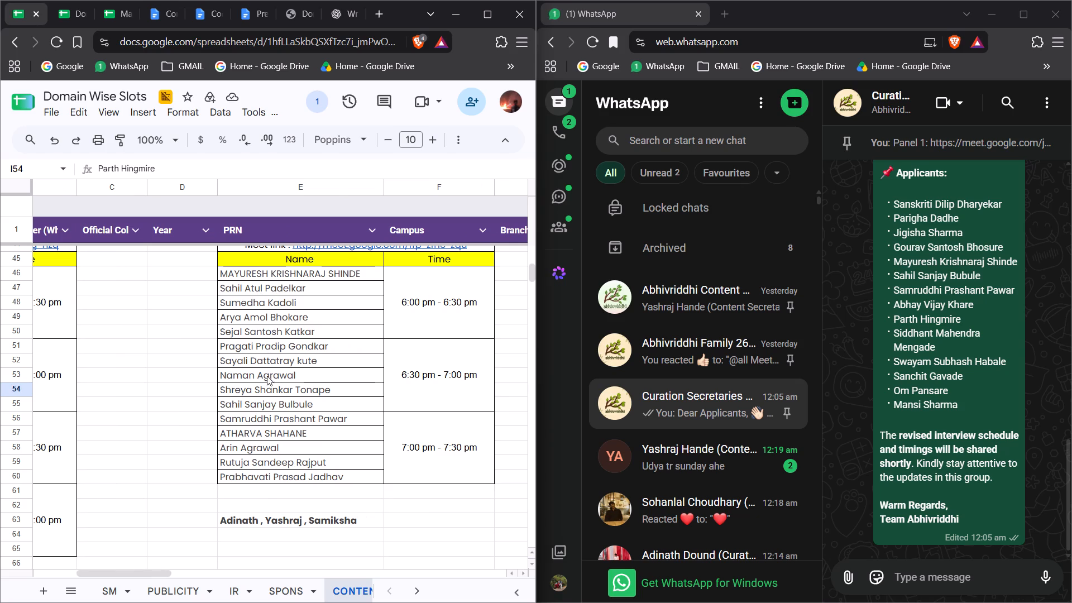
pyautogui.hscroll(4, 262, 423)
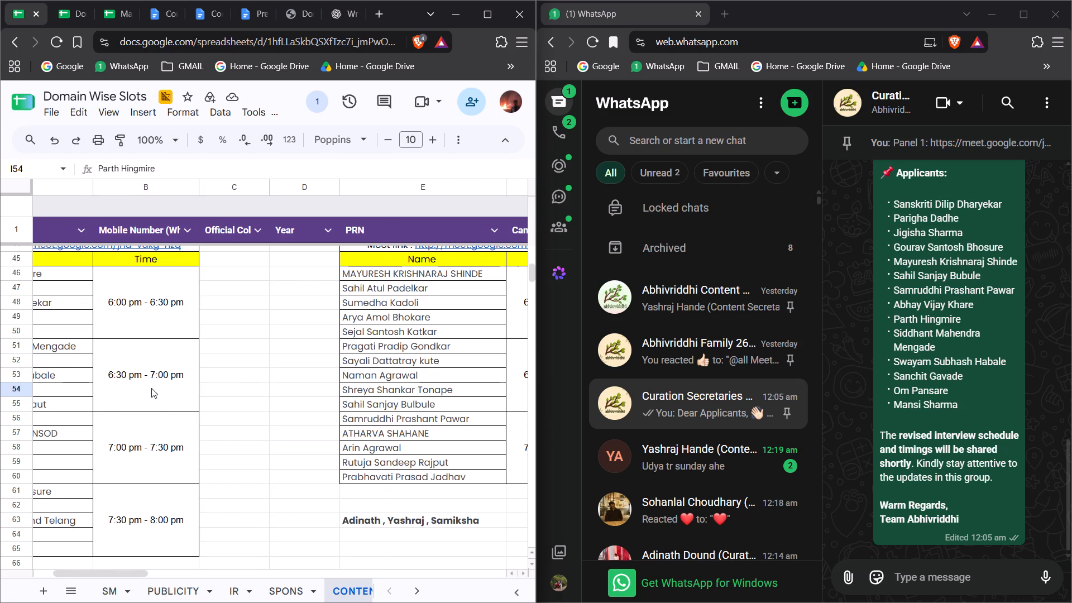
pyautogui.click(158, 345)
pyautogui.hotkey('ctrl', 'c')
pyautogui.hscroll(-6, 158, 345)
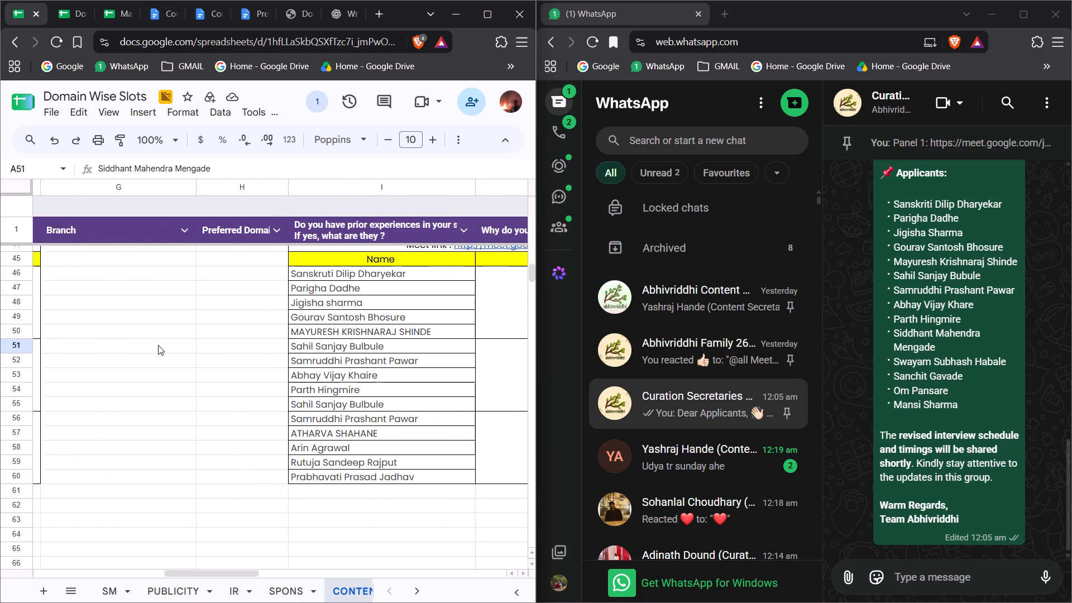
pyautogui.hscroll(-1, 158, 345)
pyautogui.click(195, 404)
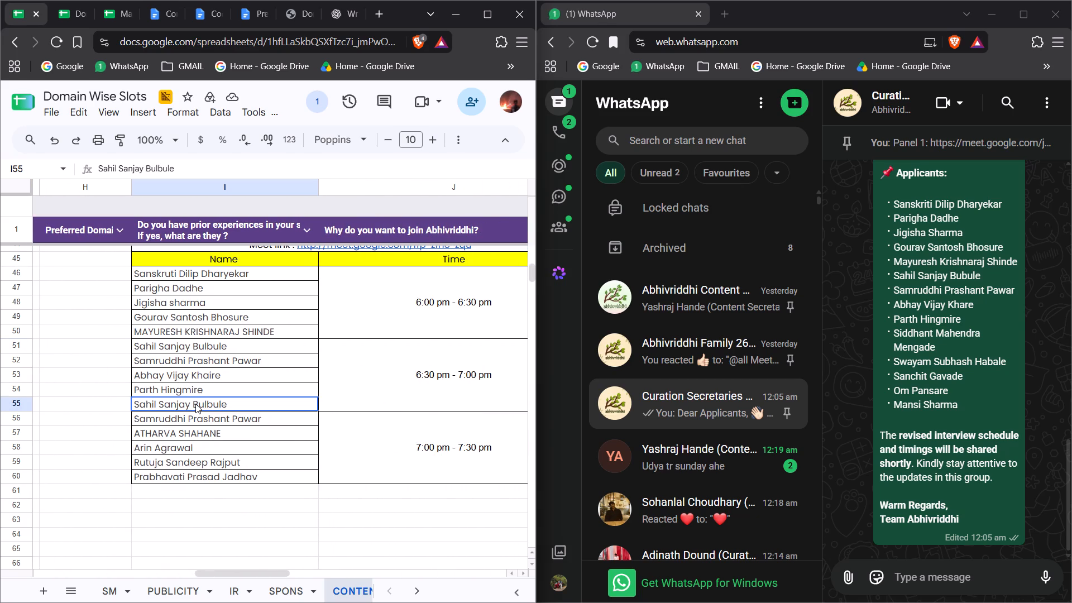
pyautogui.click(210, 437)
pyautogui.hotkey('ctrl', 'v')
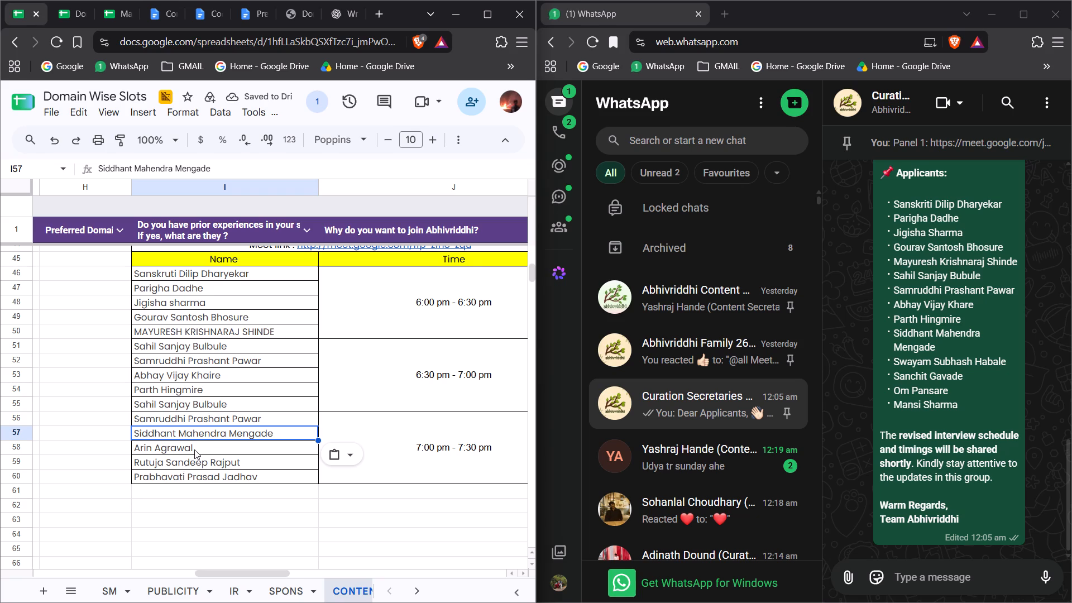
# Look through the Saturday (31/10/26) interview table in column A for the next applicant on the WhatsApp list.
pyautogui.hscroll(5, 194, 449)
pyautogui.hscroll(4, 95, 416)
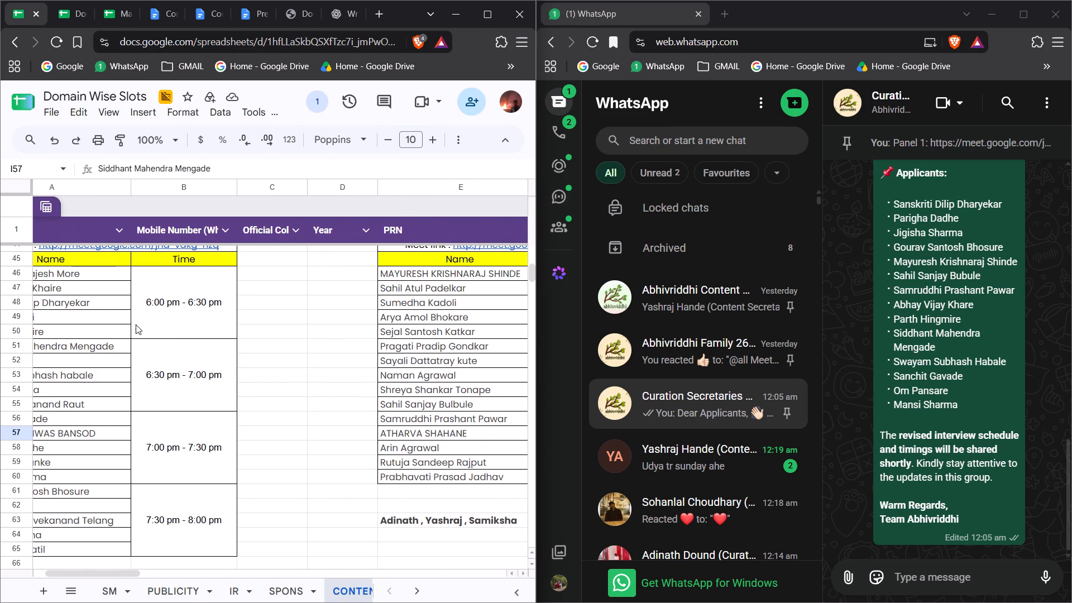
pyautogui.scroll(-1, 98, 421)
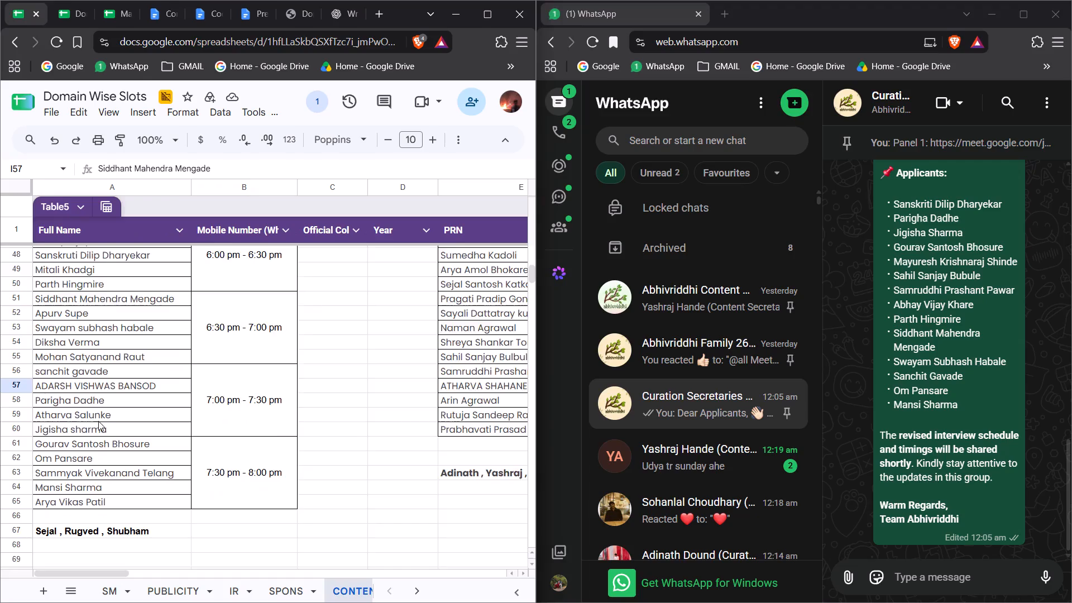
pyautogui.scroll(2, 98, 421)
pyautogui.scroll(-1, 98, 421)
pyautogui.hscroll(-2, 98, 421)
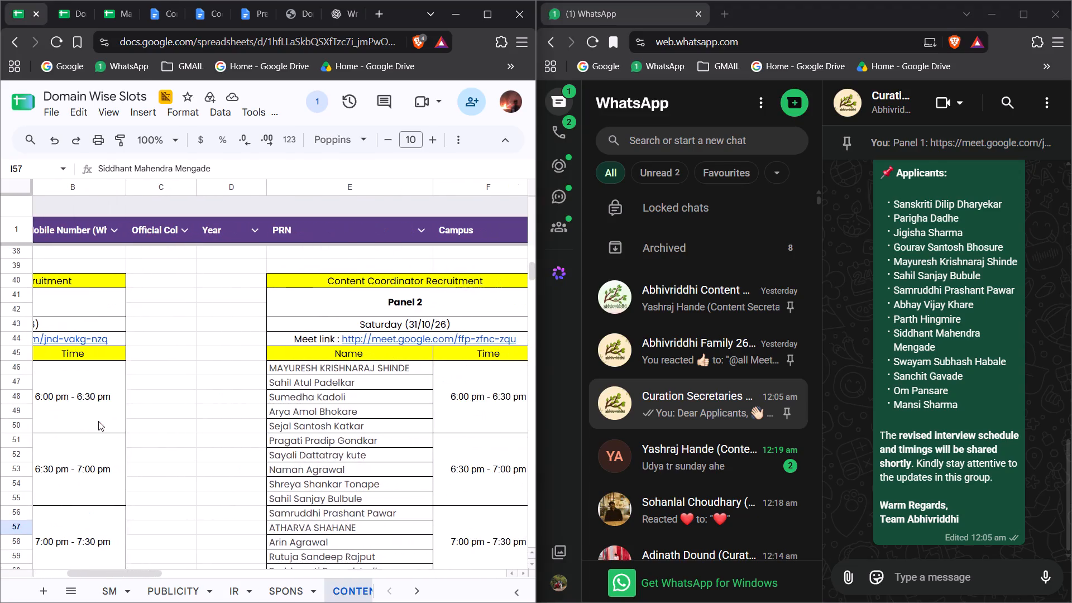
pyautogui.scroll(-1, 98, 421)
pyautogui.hscroll(3, 226, 504)
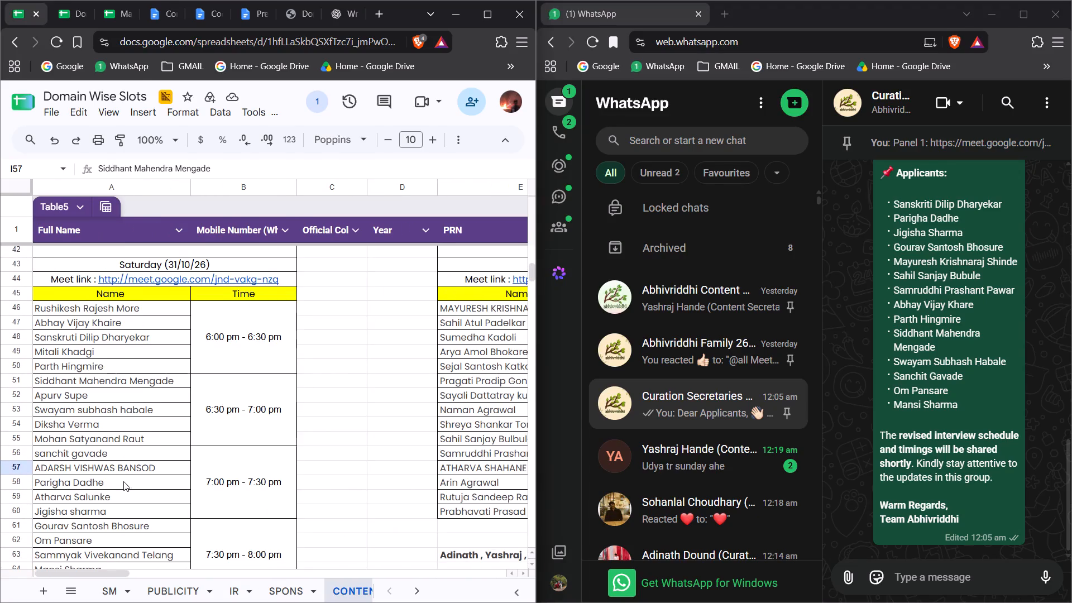
pyautogui.scroll(-2, 123, 483)
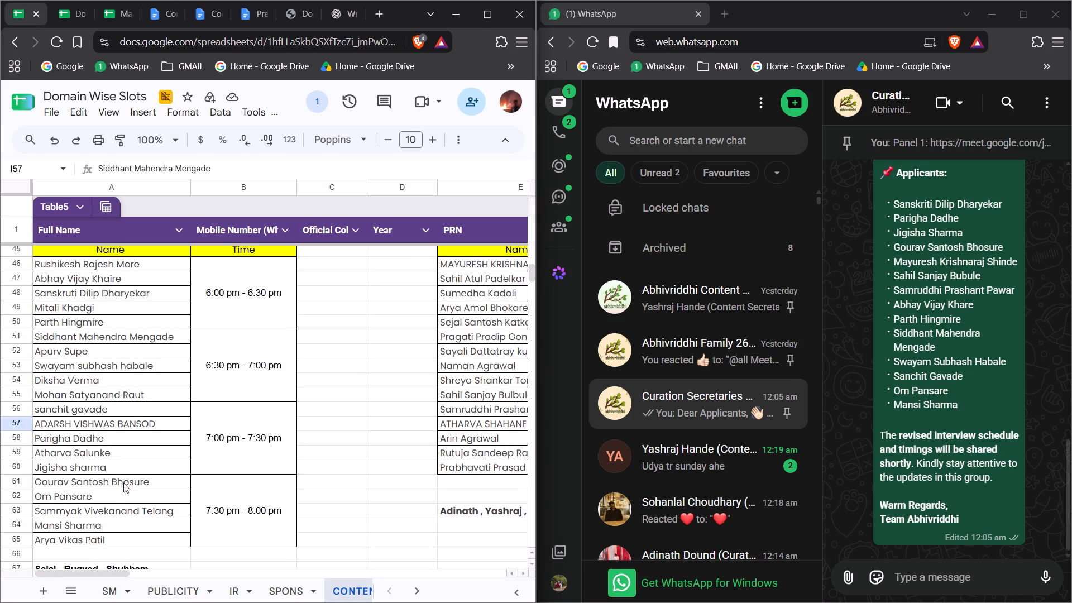
# Copy the applicant name from cell A53 into cell I58 in the 7:00 pm - 7:30 pm slot.
pyautogui.click(157, 362)
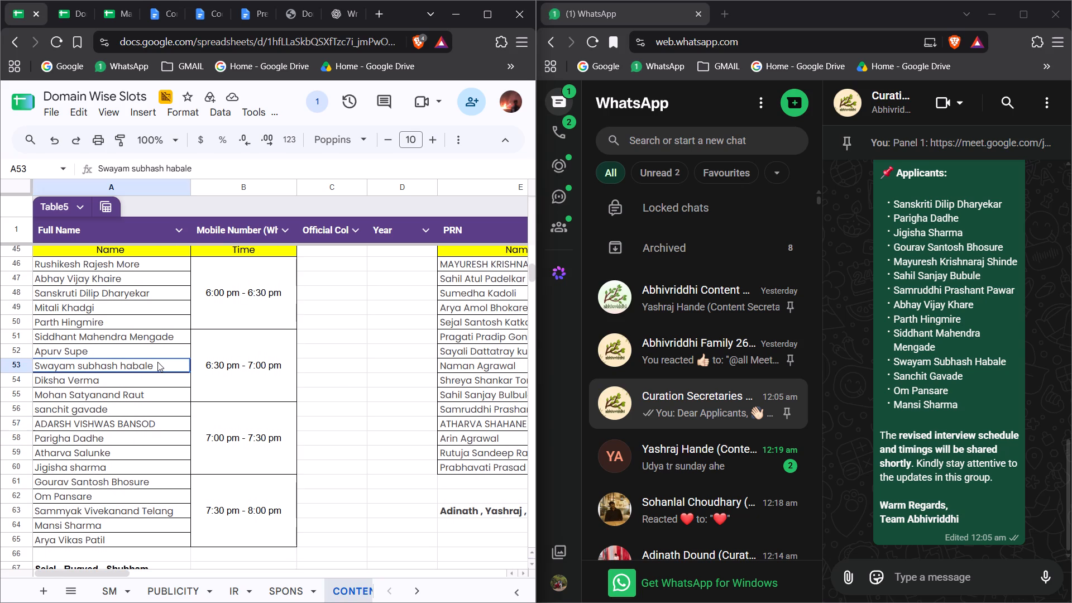
pyautogui.hotkey('ctrl', 'c')
pyautogui.hscroll(-7, 157, 362)
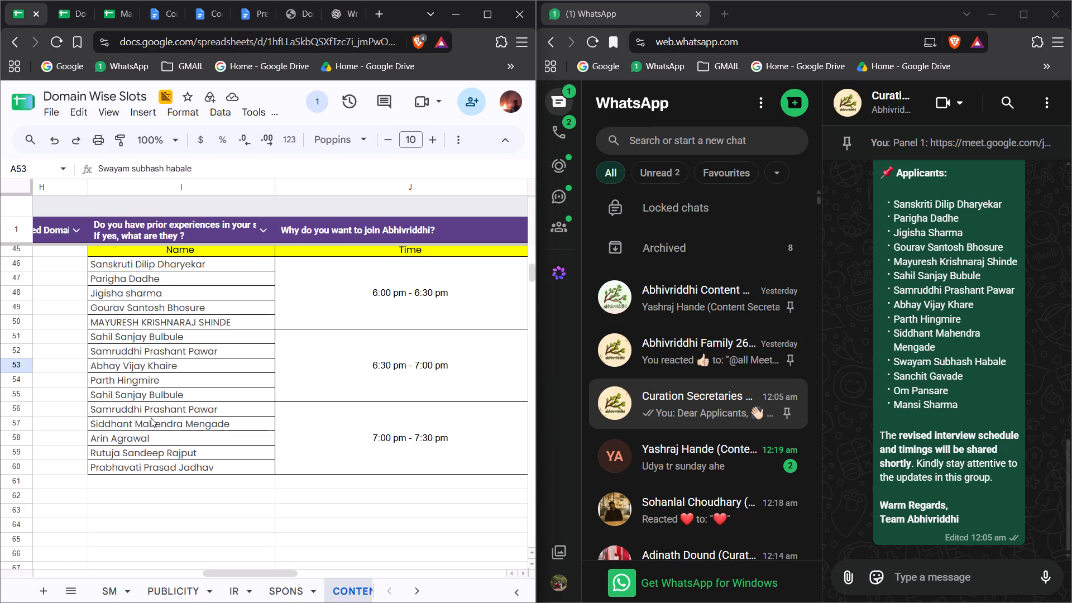
pyautogui.click(147, 438)
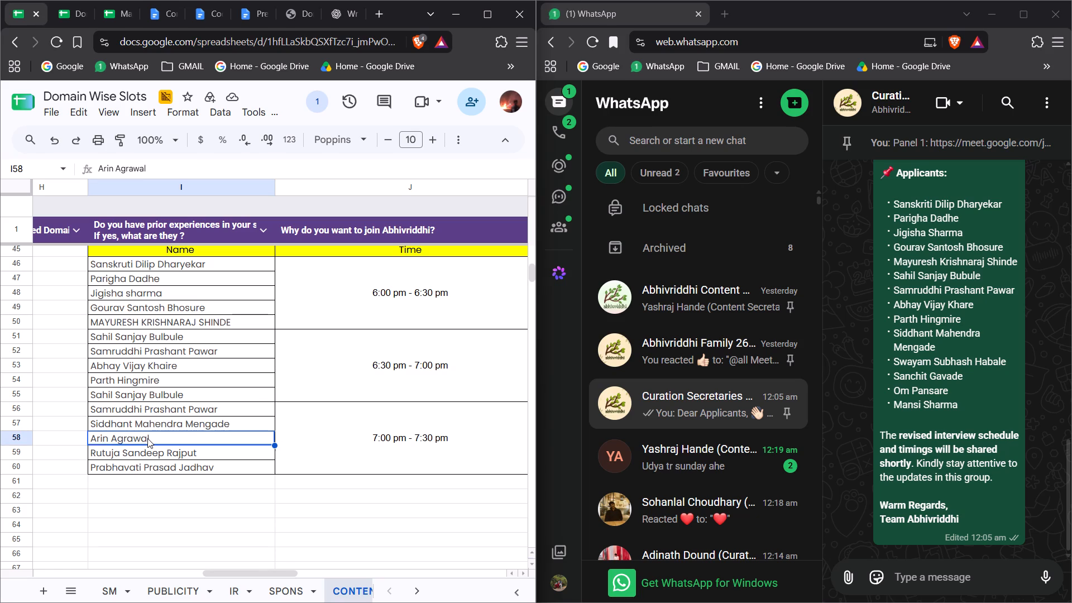
pyautogui.hotkey('ctrl', 'v')
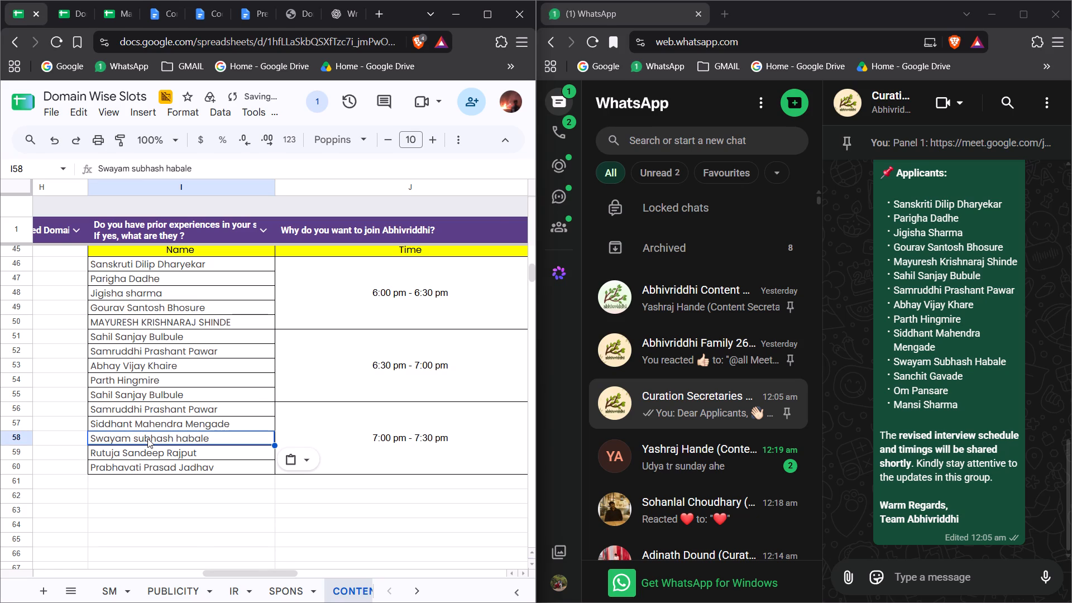
# Copy the applicant name from cell A56 into cell I59 in the 7:00 pm - 7:30 pm slot.
pyautogui.hscroll(5, 147, 438)
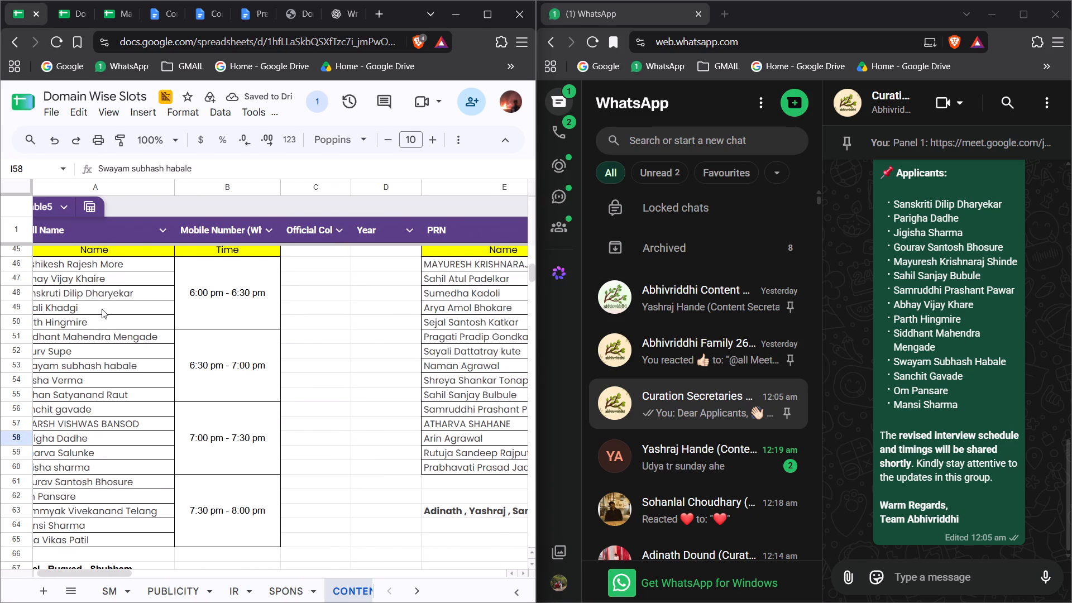
pyautogui.hscroll(1, 94, 485)
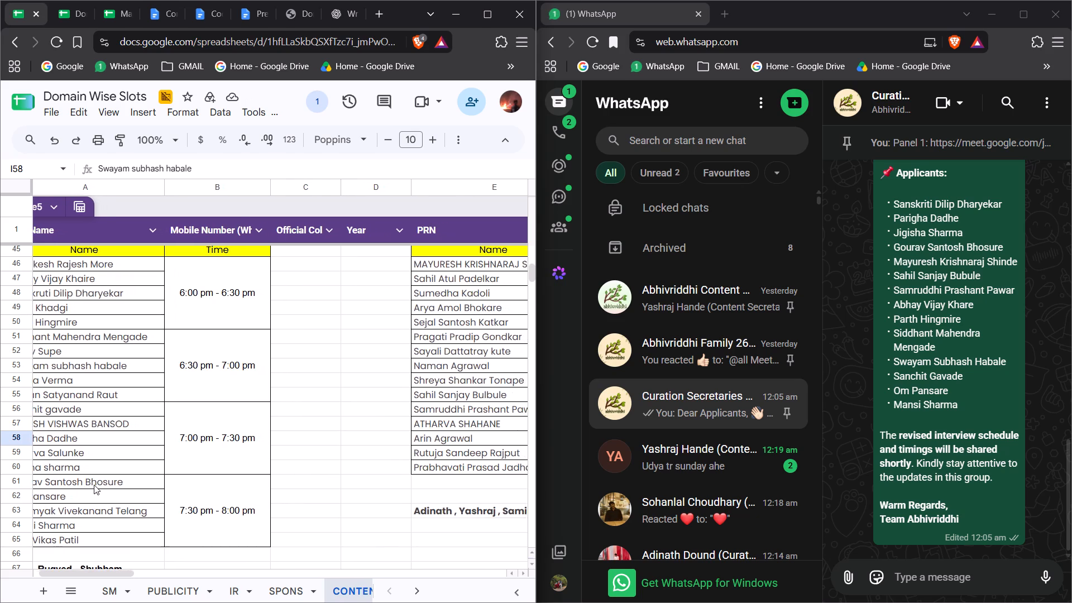
pyautogui.hscroll(1, 94, 485)
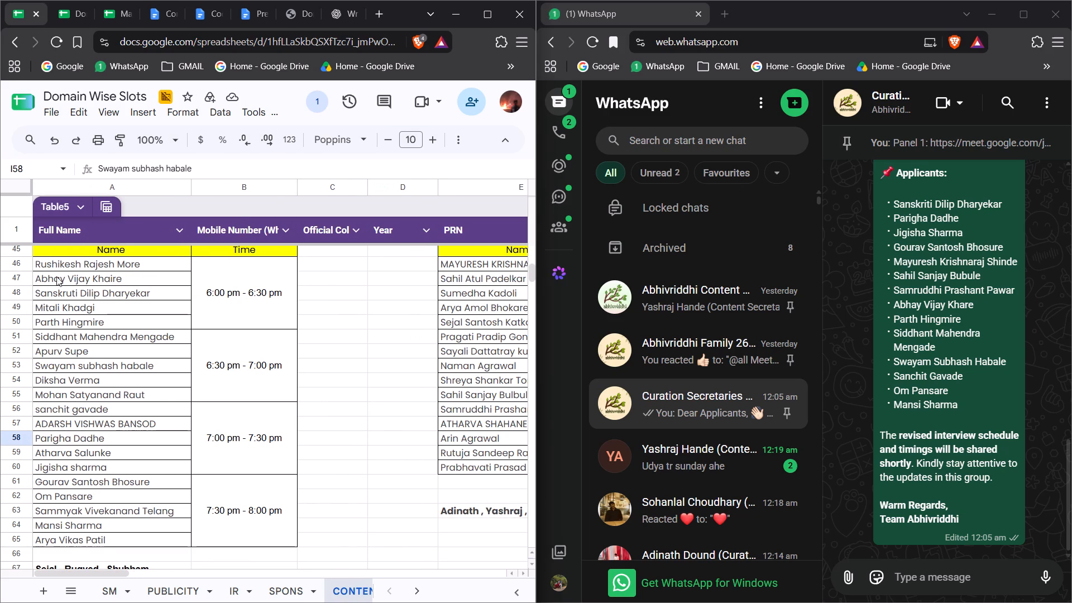
pyautogui.click(63, 405)
pyautogui.hotkey('ctrl', 'c')
pyautogui.hscroll(-7, 63, 405)
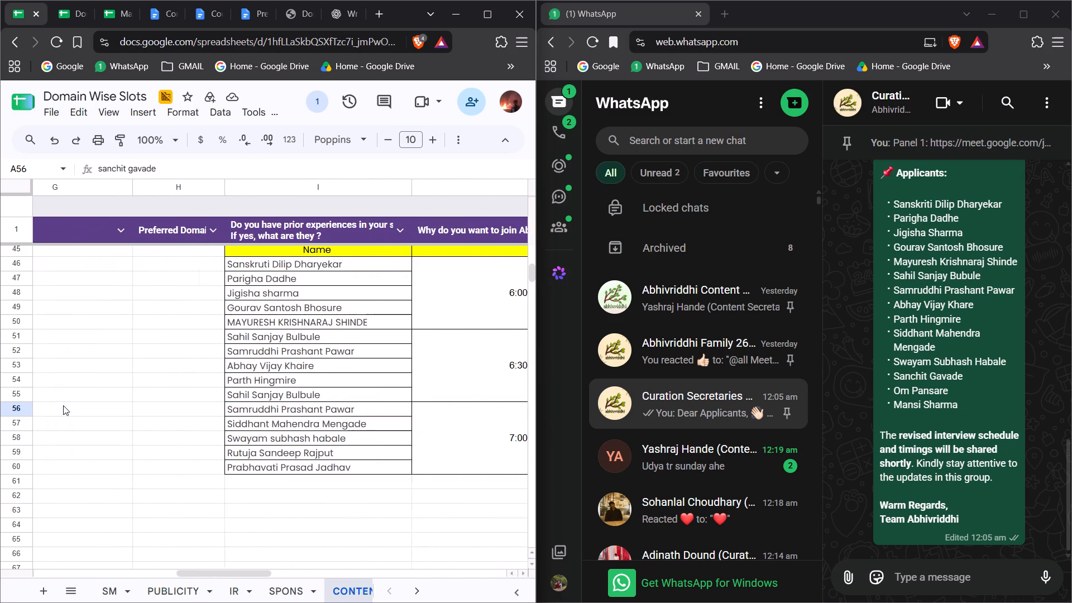
pyautogui.hscroll(-1, 63, 405)
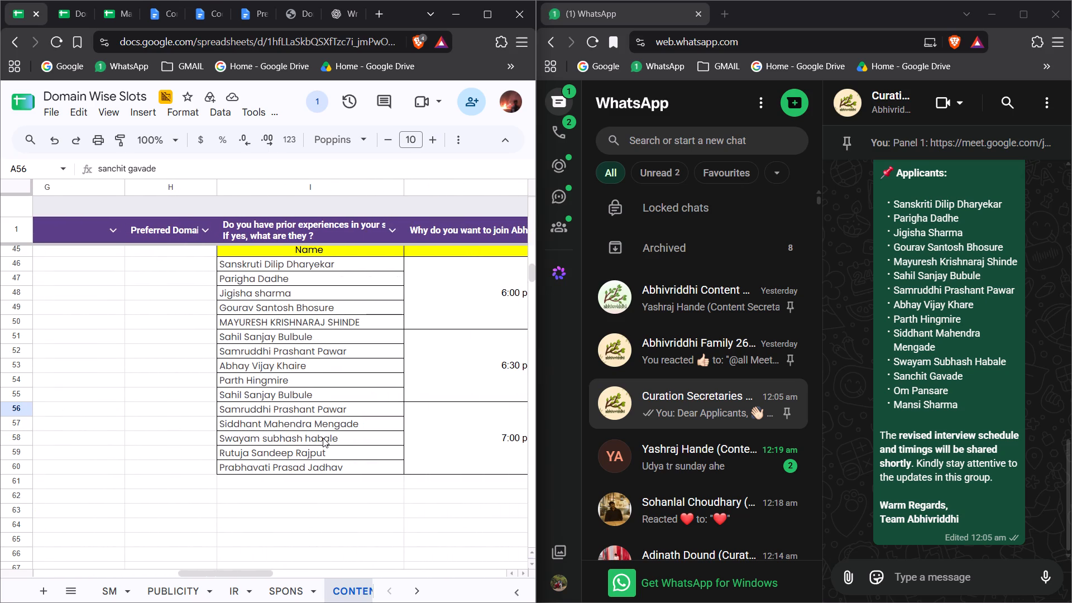
pyautogui.click(323, 438)
pyautogui.click(312, 460)
pyautogui.hotkey('ctrl', 'v')
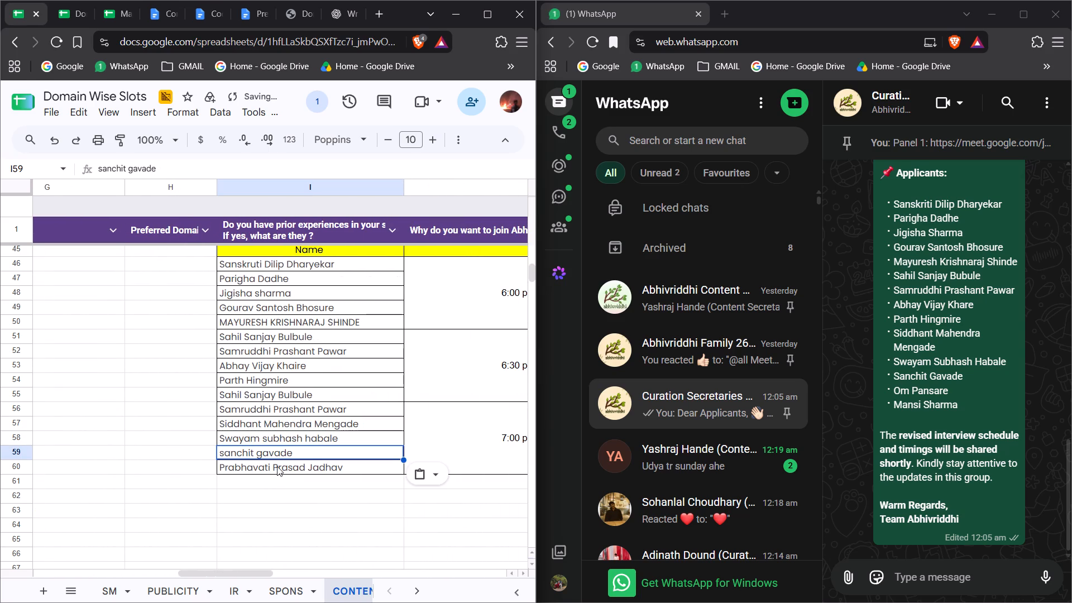
# Copy the applicant name from cell A62 into cell I60, the last row of the 7:00 pm - 7:30 pm slot.
pyautogui.click(241, 466)
pyautogui.hscroll(8, 241, 466)
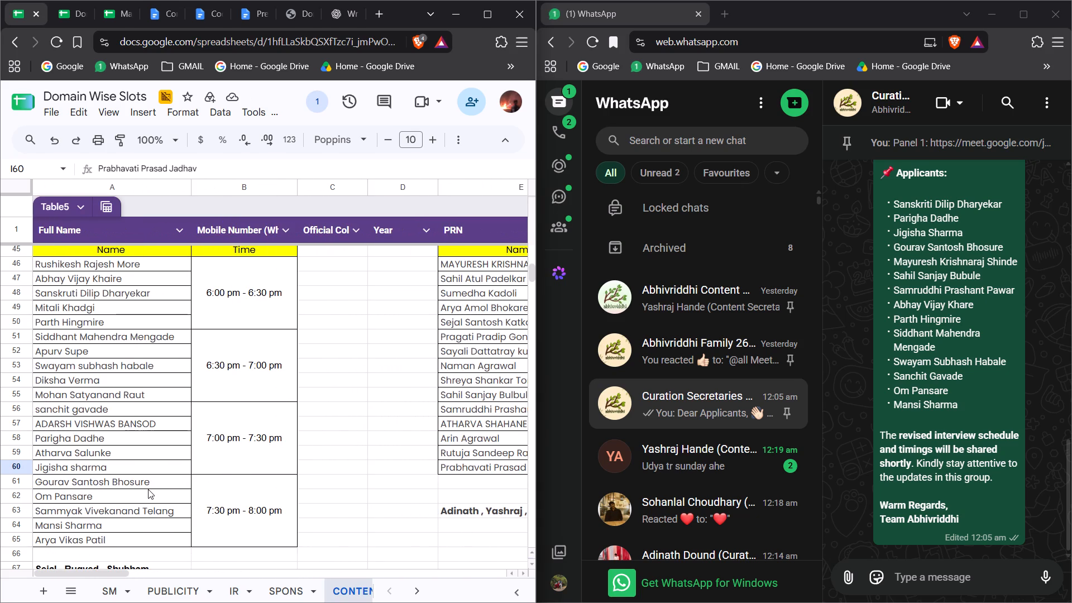
pyautogui.click(148, 489)
pyautogui.click(133, 503)
pyautogui.hotkey('ctrl', 'c')
pyautogui.hscroll(-2, 133, 503)
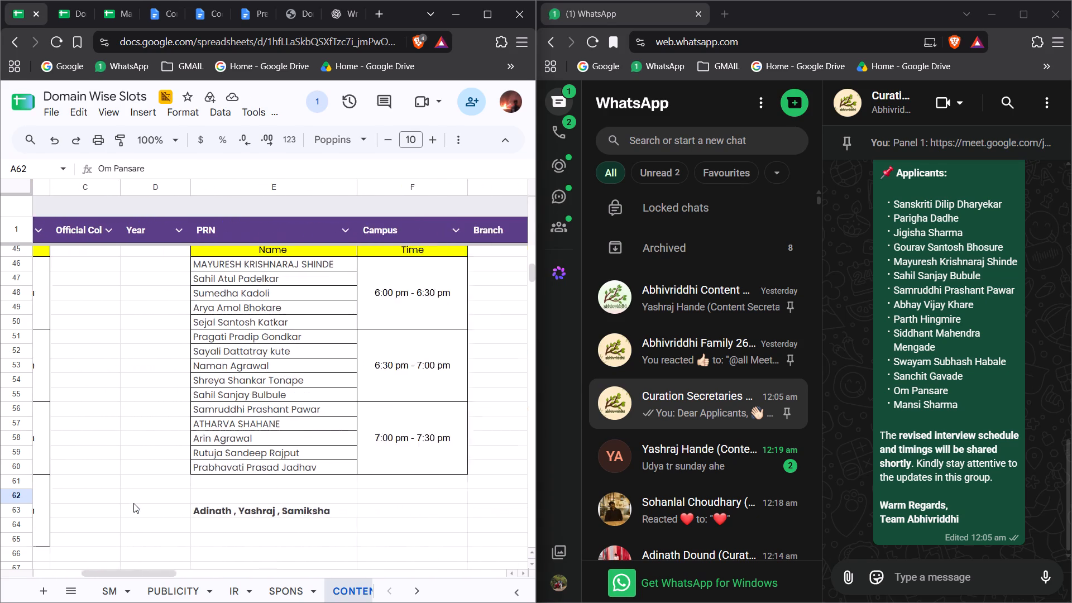
pyautogui.hscroll(-4, 133, 503)
pyautogui.click(253, 465)
pyautogui.hotkey('ctrl', 'v')
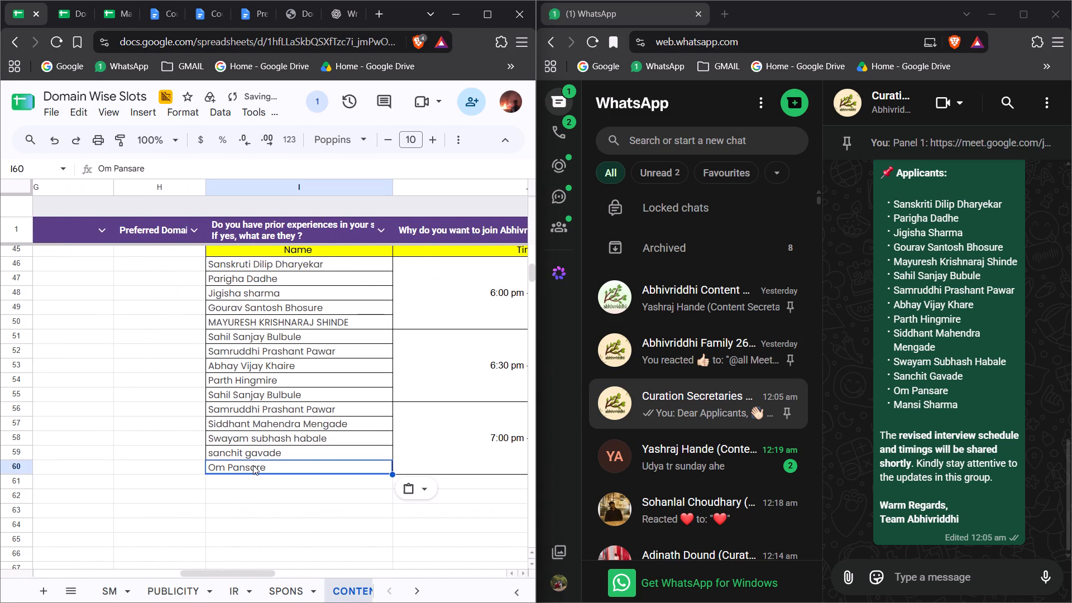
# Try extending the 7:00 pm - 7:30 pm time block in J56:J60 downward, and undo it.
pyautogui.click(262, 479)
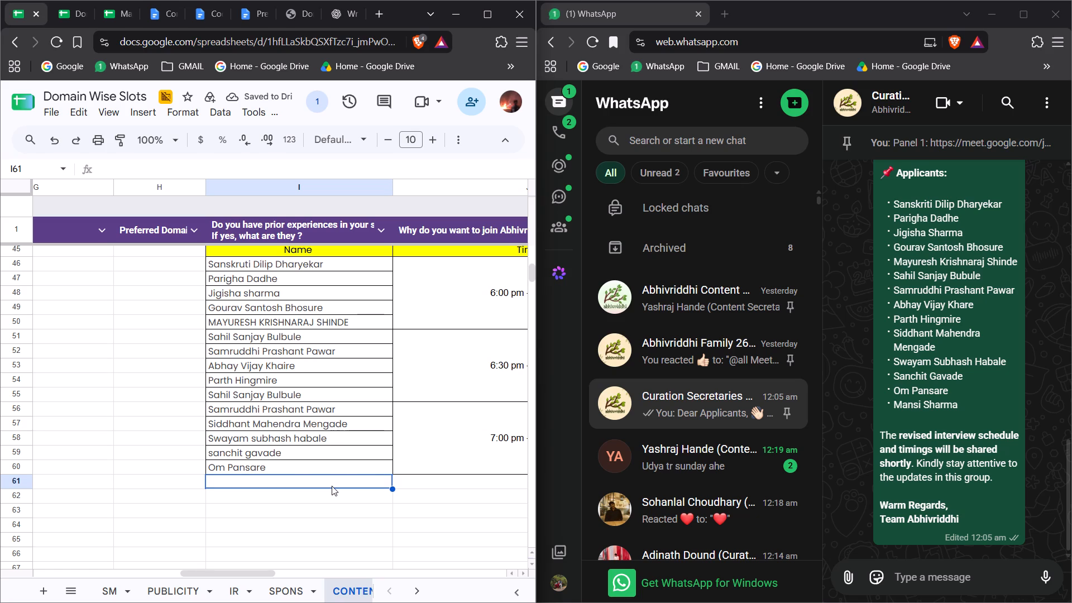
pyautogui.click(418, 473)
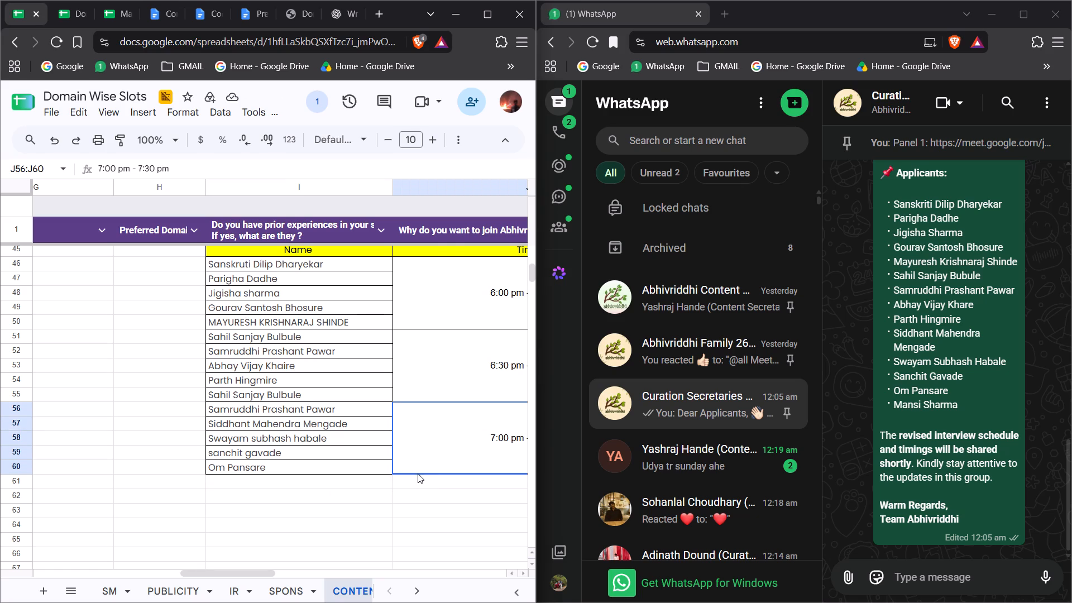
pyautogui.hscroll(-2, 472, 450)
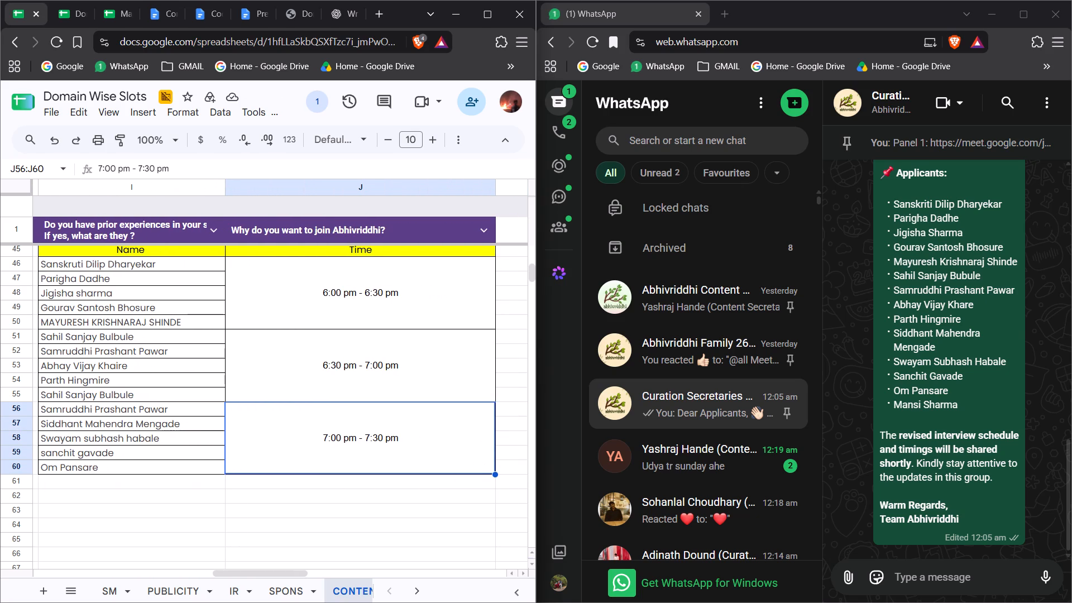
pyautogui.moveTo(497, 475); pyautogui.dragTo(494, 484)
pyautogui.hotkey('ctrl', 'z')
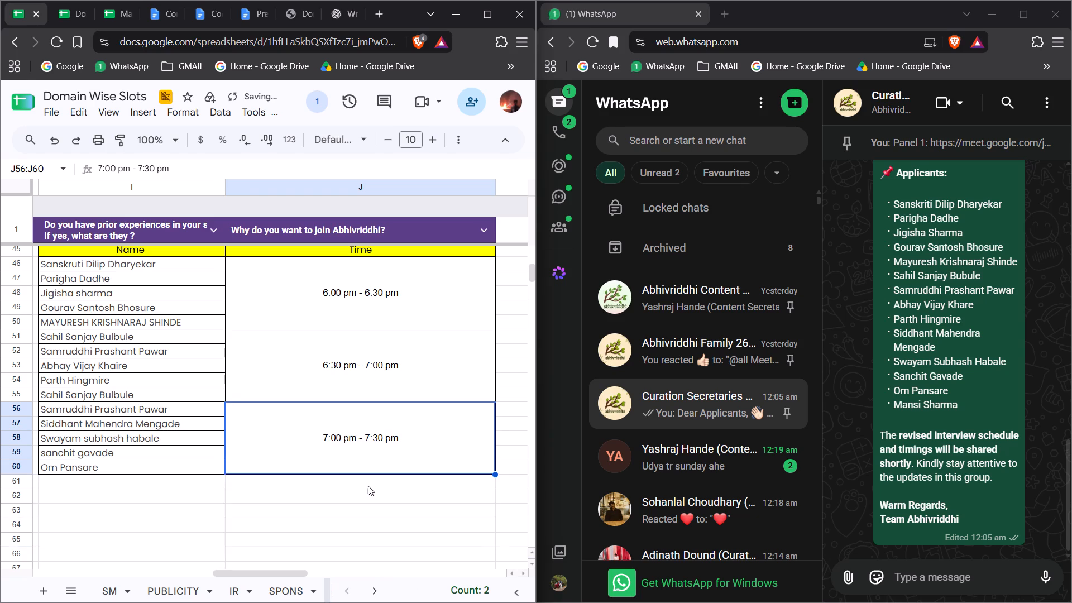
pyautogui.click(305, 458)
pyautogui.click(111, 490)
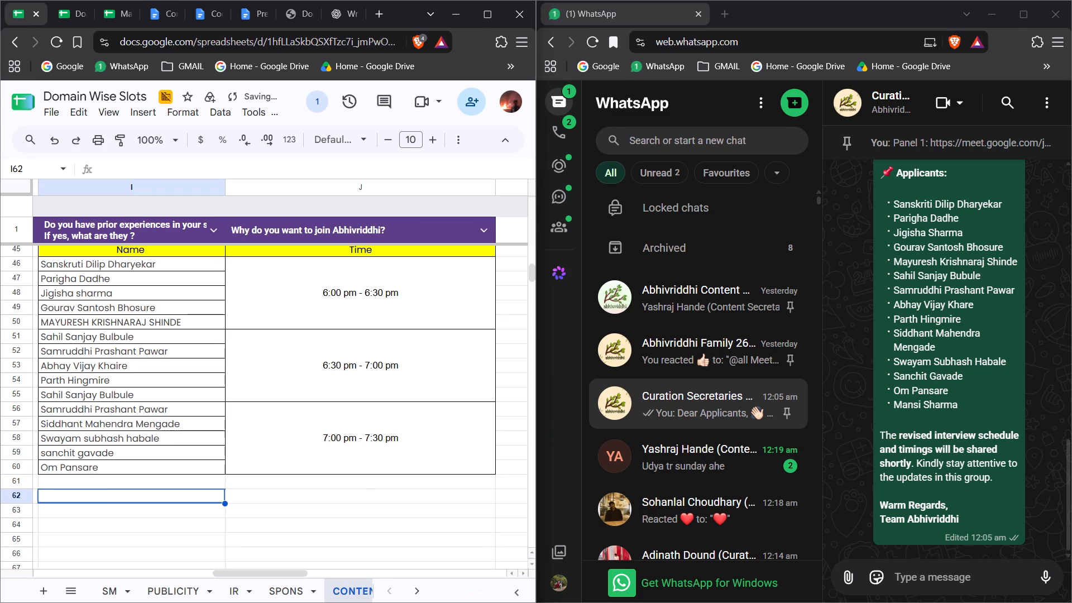
# Copy the applicant name from cell A64 into cell I61, directly below the 7:00 pm - 7:30 pm slot.
pyautogui.click(121, 486)
pyautogui.hscroll(7, 121, 486)
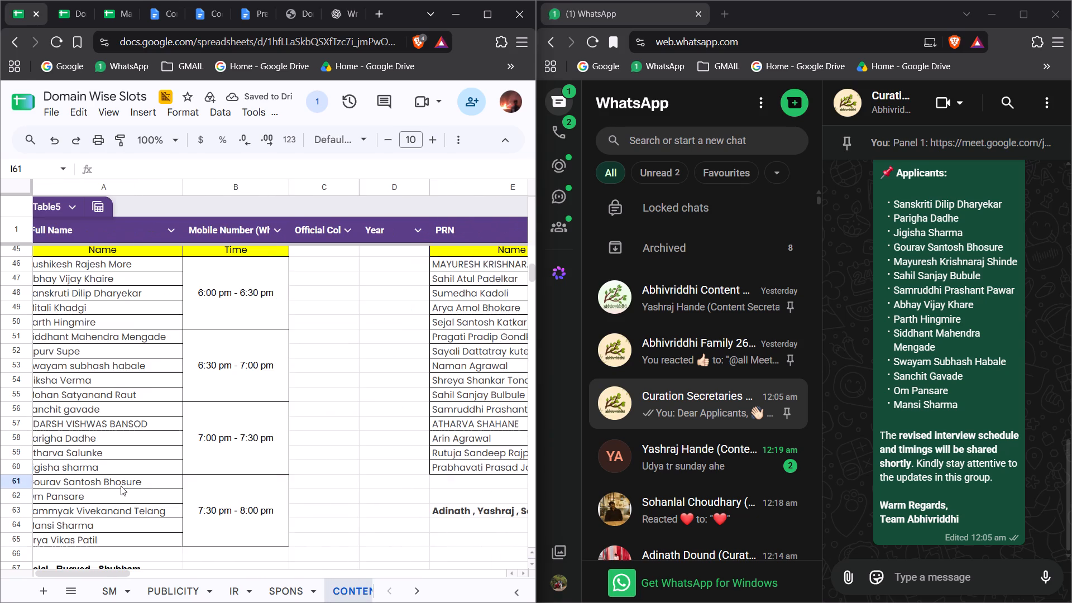
pyautogui.hscroll(-2, 121, 486)
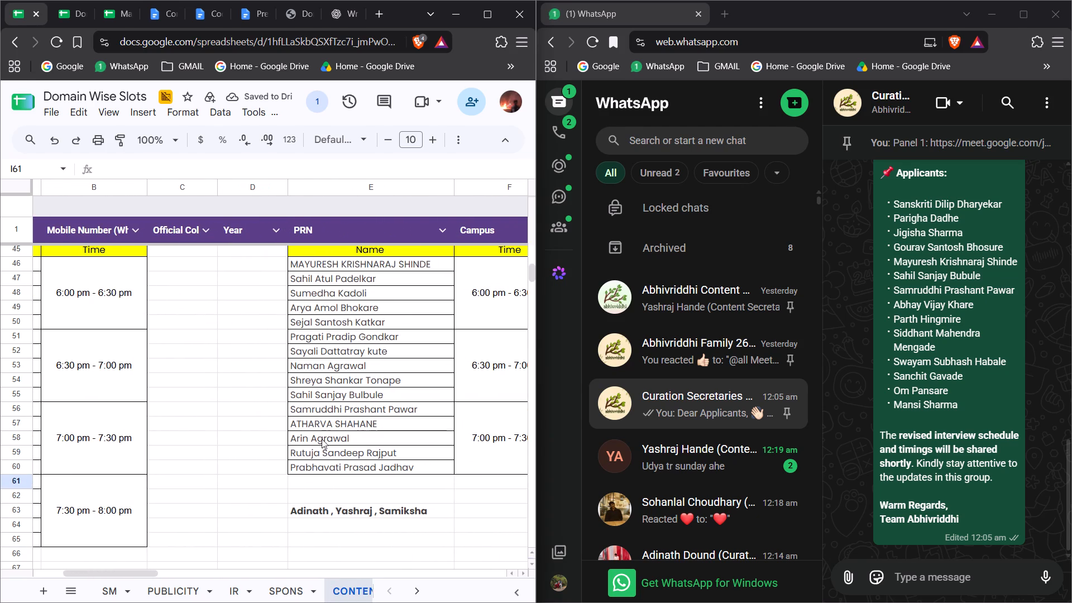
pyautogui.hscroll(4, 322, 445)
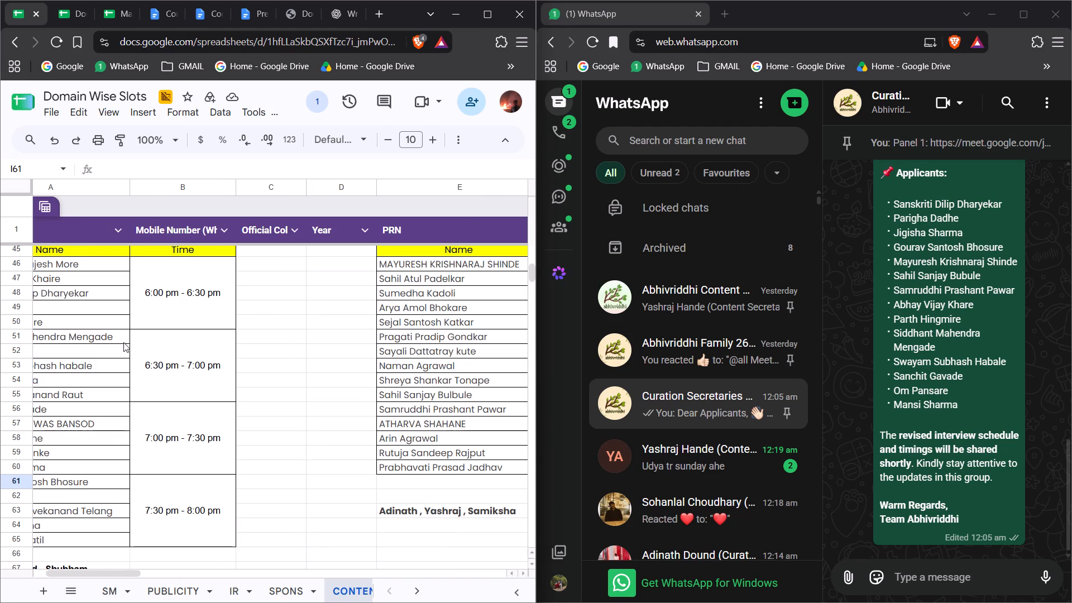
pyautogui.hscroll(-1, 313, 409)
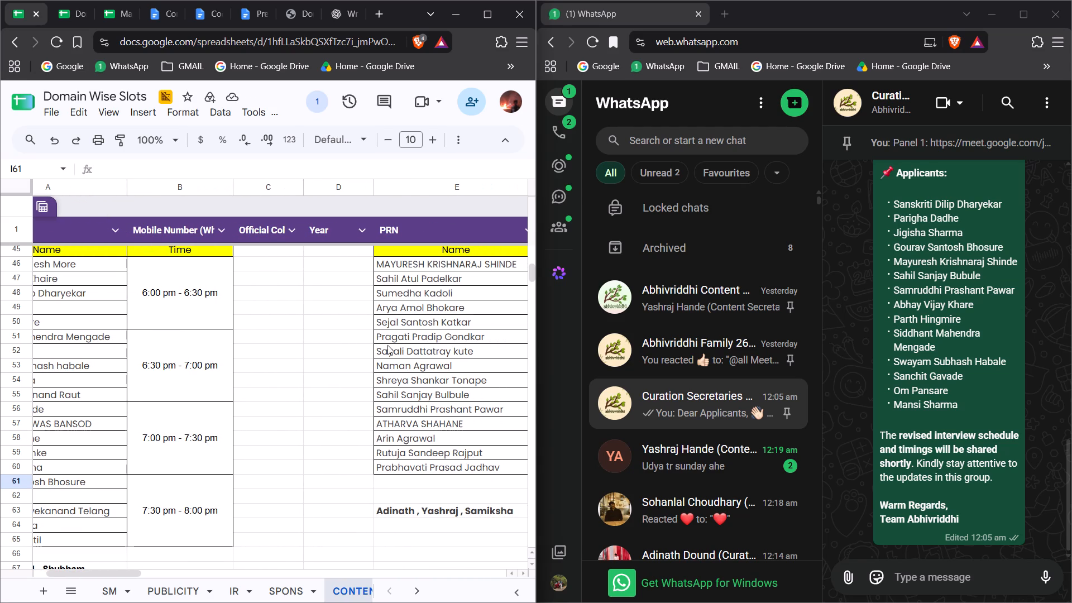
pyautogui.hscroll(3, 385, 395)
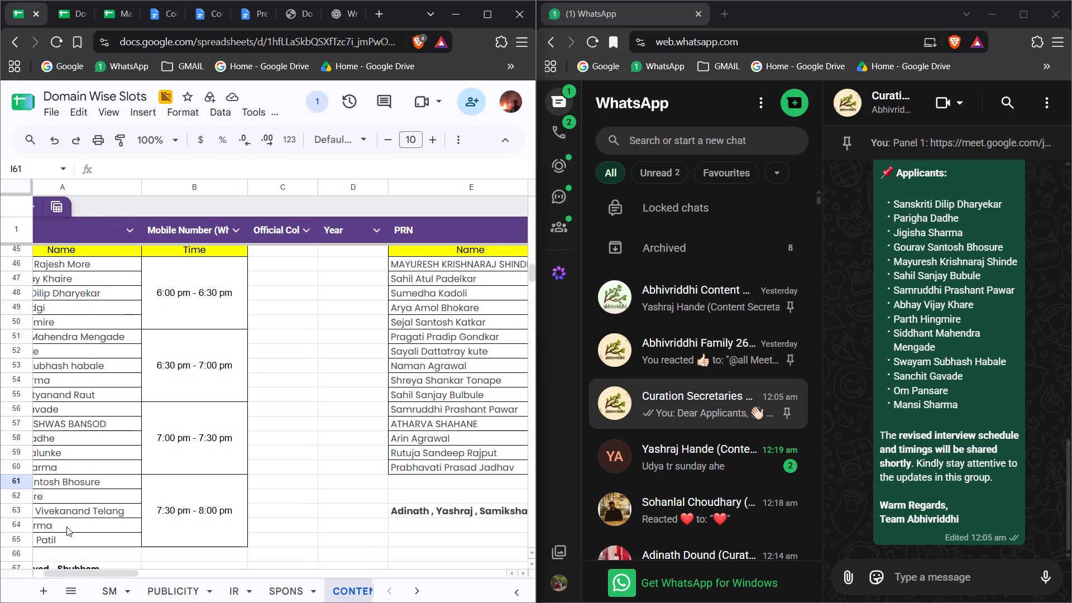
pyautogui.click(66, 527)
pyautogui.hotkey('ctrl', 'c')
pyautogui.hscroll(-4, 66, 527)
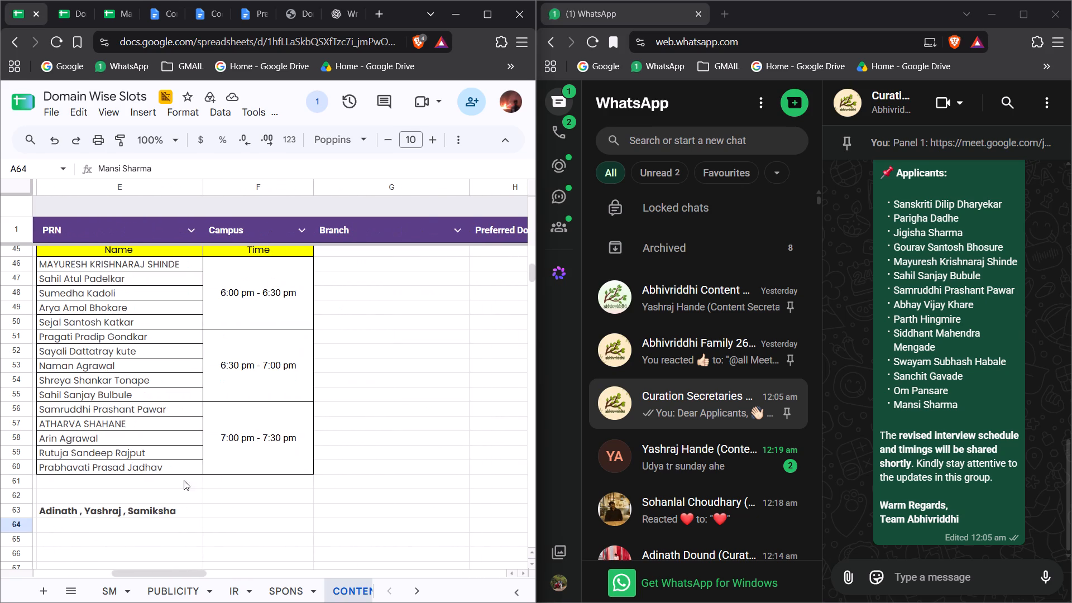
pyautogui.hscroll(-3, 222, 474)
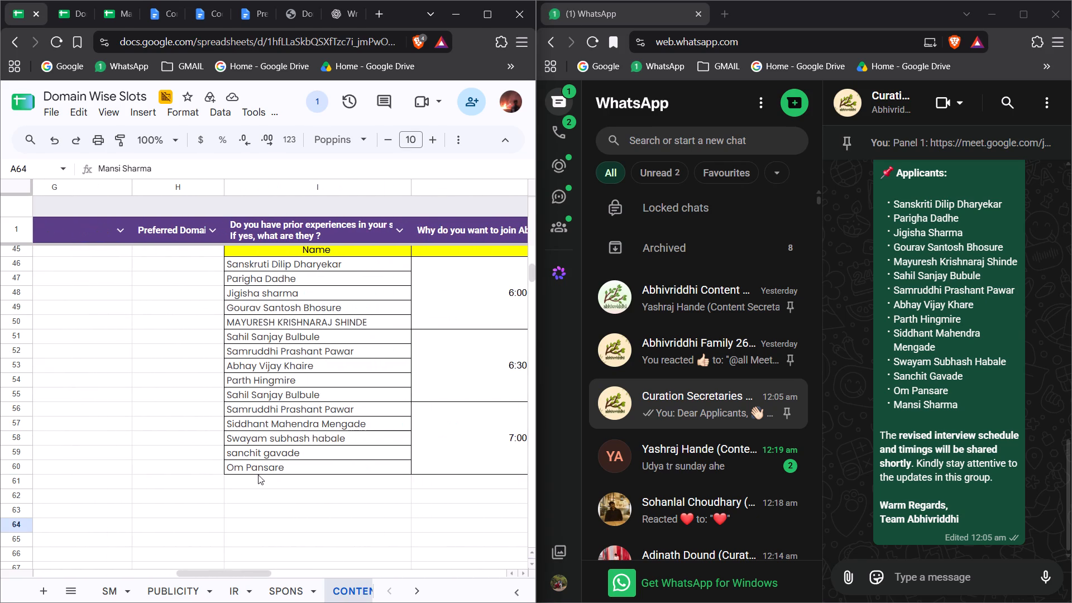
pyautogui.click(257, 478)
pyautogui.hotkey('ctrl', 'v')
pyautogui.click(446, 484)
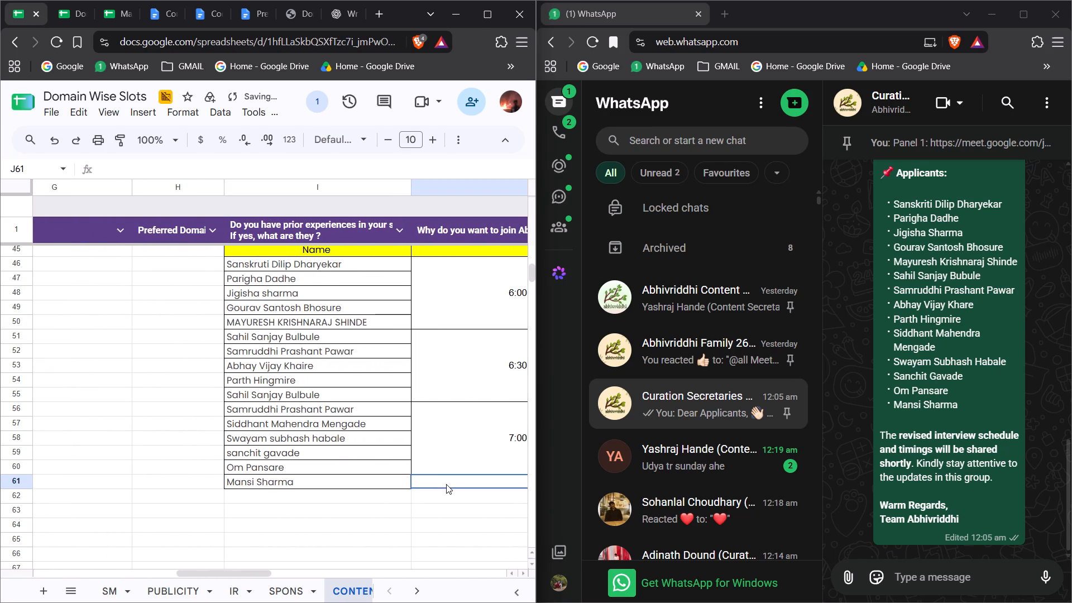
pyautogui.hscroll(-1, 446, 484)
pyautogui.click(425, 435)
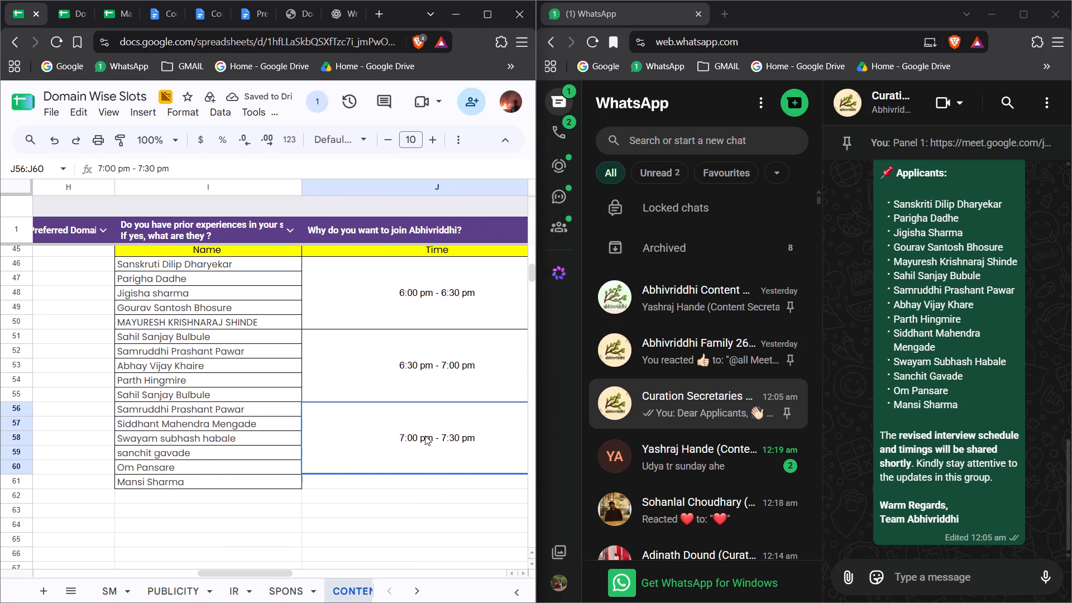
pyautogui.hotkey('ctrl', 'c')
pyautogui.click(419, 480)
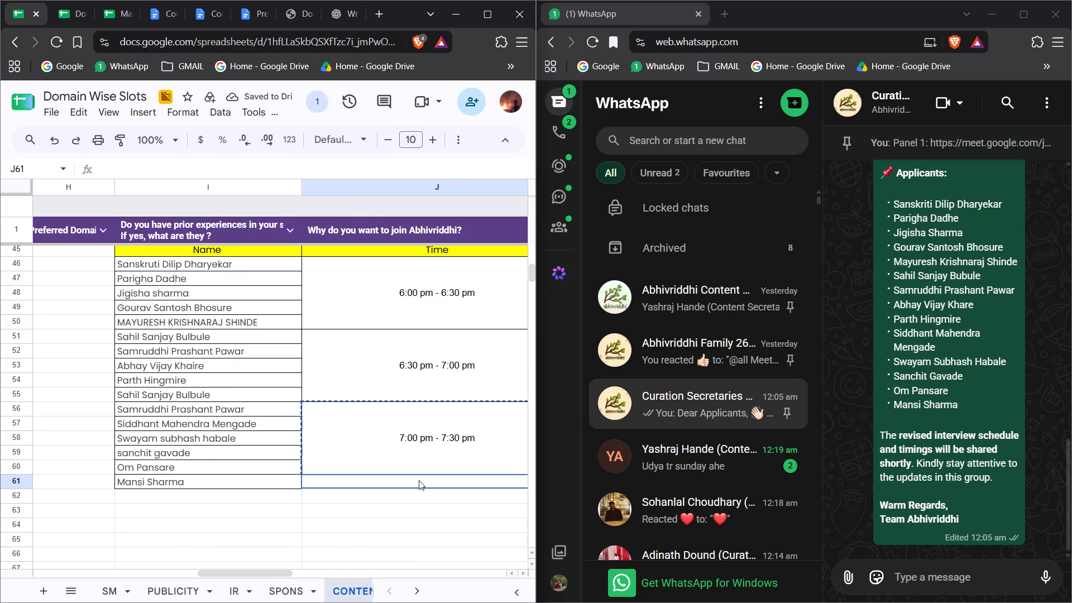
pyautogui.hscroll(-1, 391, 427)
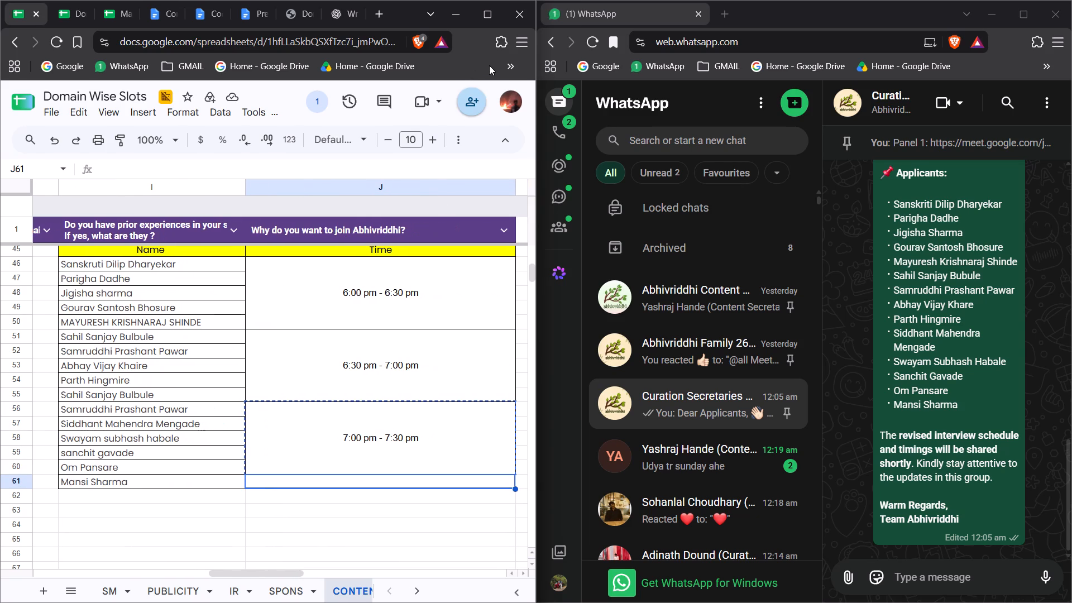
# Maximize the spreadsheet window.
pyautogui.click(489, 22)
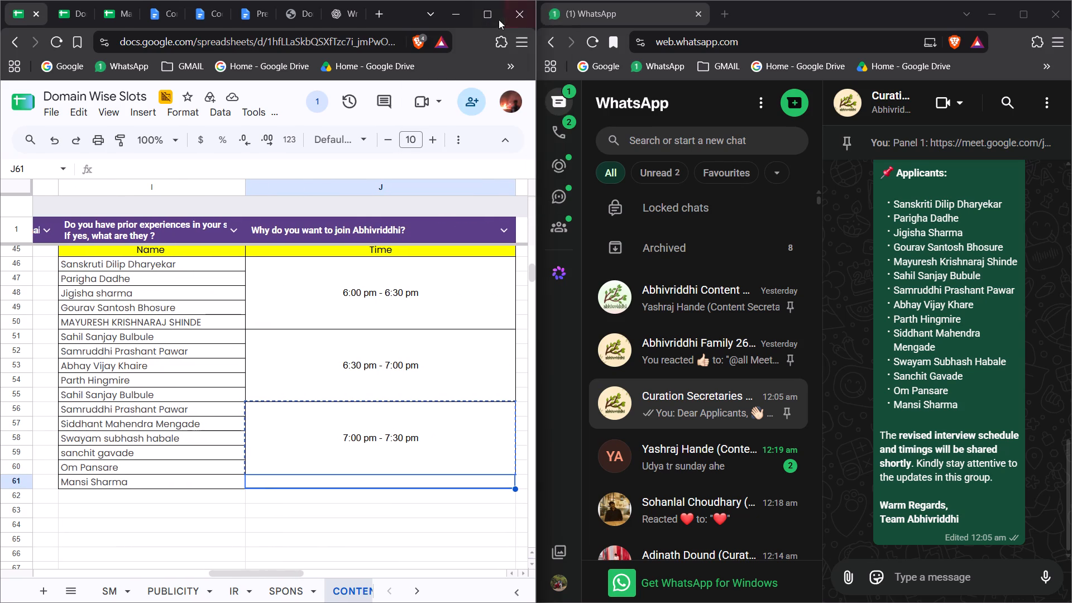
pyautogui.click(497, 22)
pyautogui.click(563, 390)
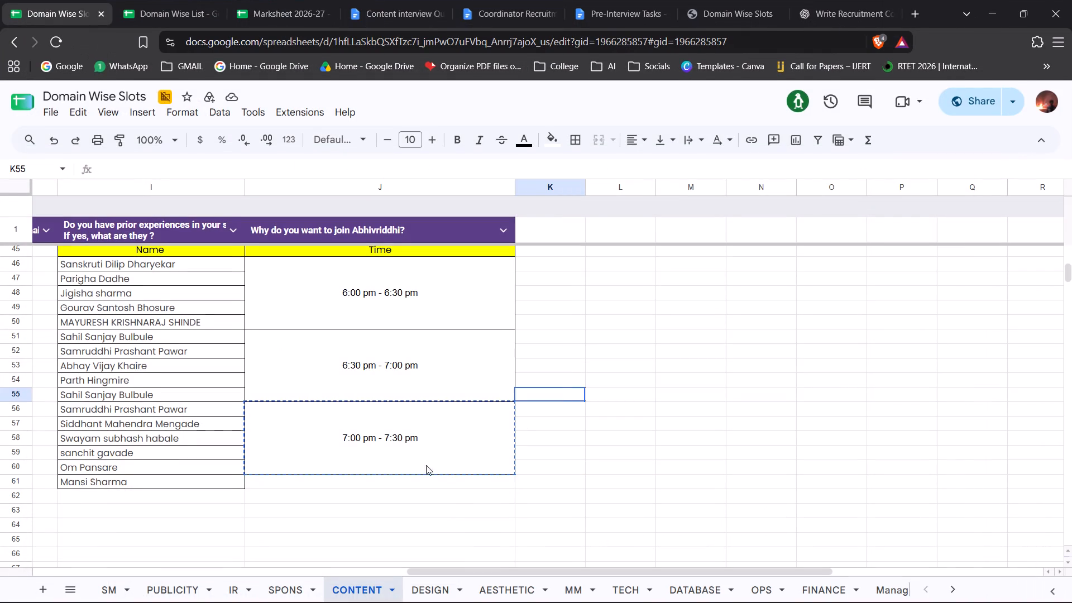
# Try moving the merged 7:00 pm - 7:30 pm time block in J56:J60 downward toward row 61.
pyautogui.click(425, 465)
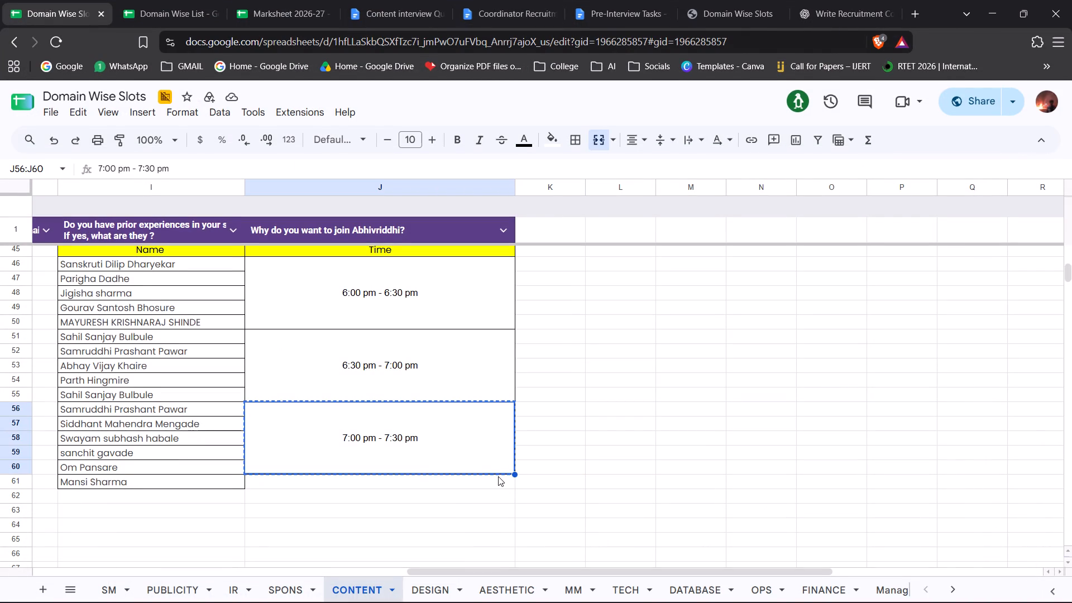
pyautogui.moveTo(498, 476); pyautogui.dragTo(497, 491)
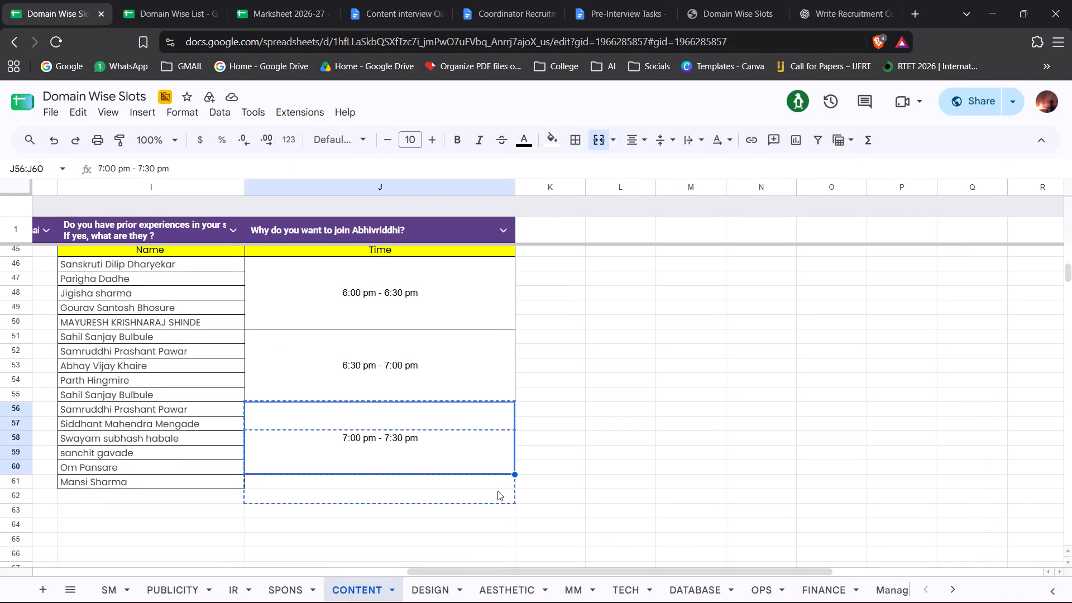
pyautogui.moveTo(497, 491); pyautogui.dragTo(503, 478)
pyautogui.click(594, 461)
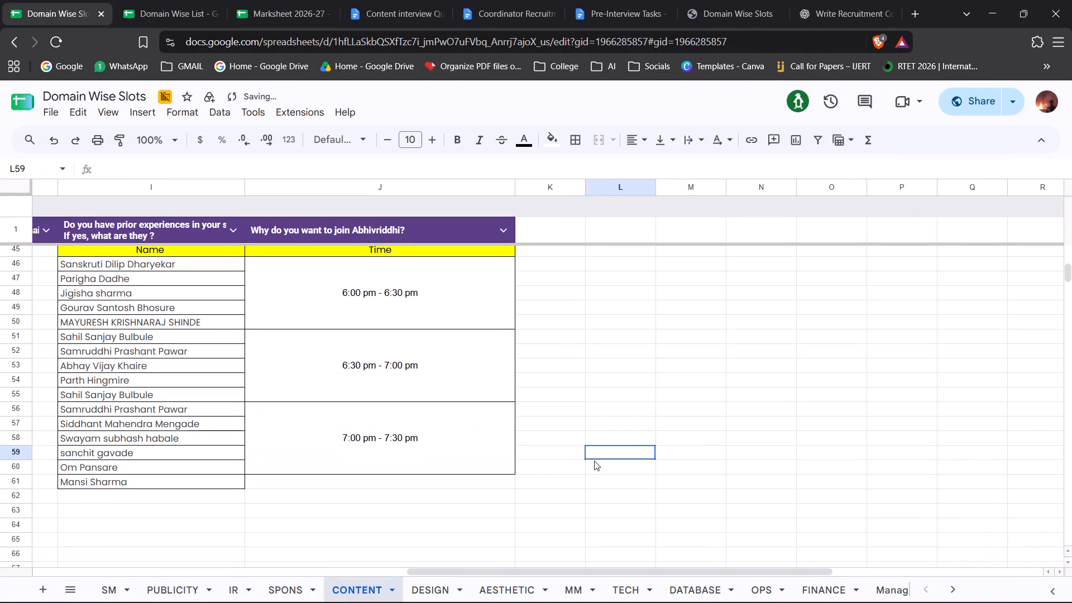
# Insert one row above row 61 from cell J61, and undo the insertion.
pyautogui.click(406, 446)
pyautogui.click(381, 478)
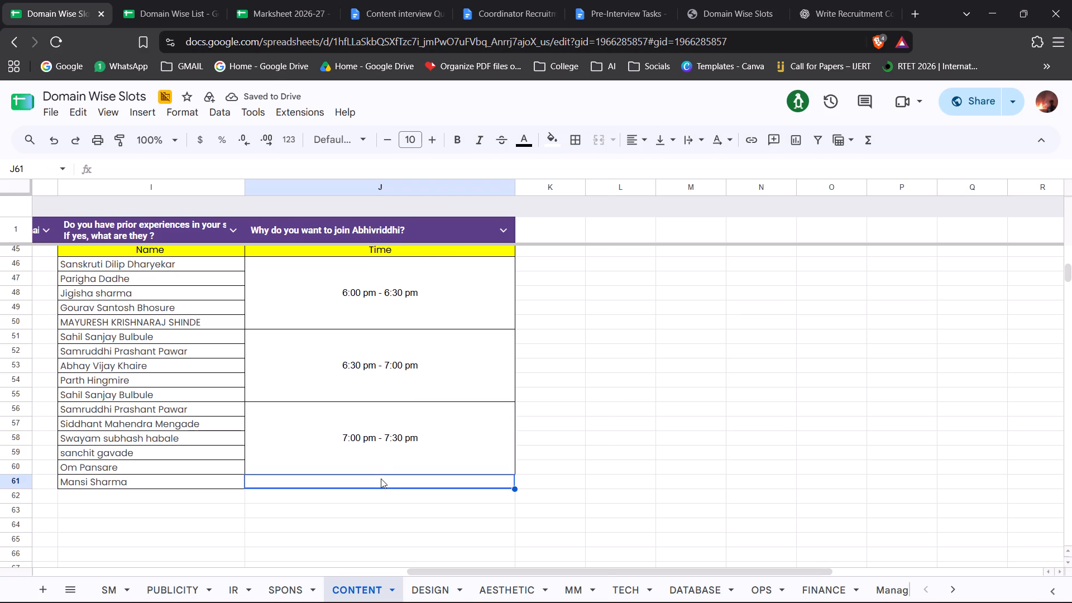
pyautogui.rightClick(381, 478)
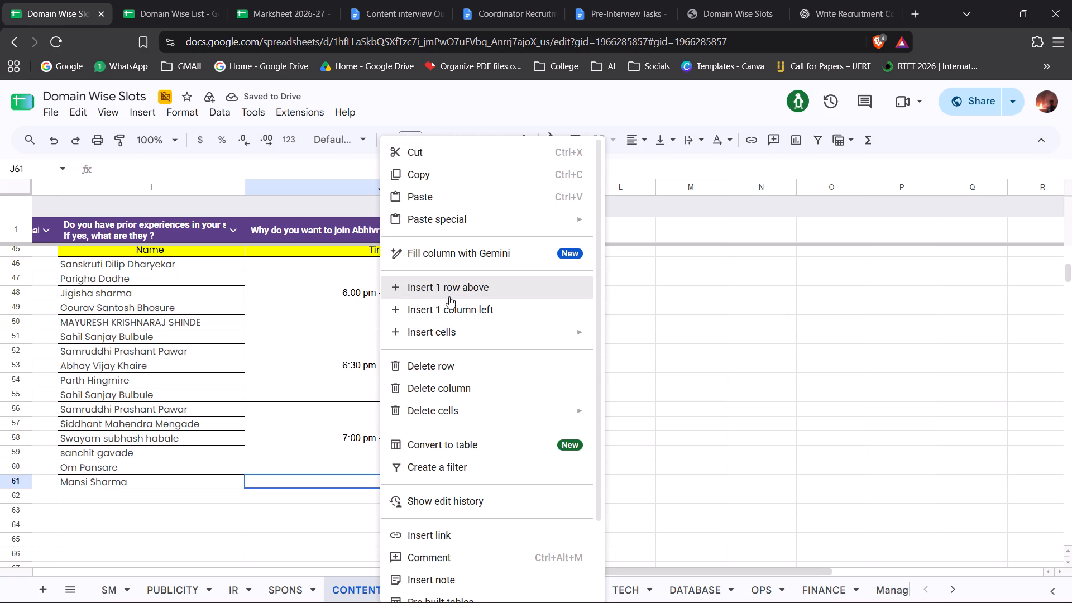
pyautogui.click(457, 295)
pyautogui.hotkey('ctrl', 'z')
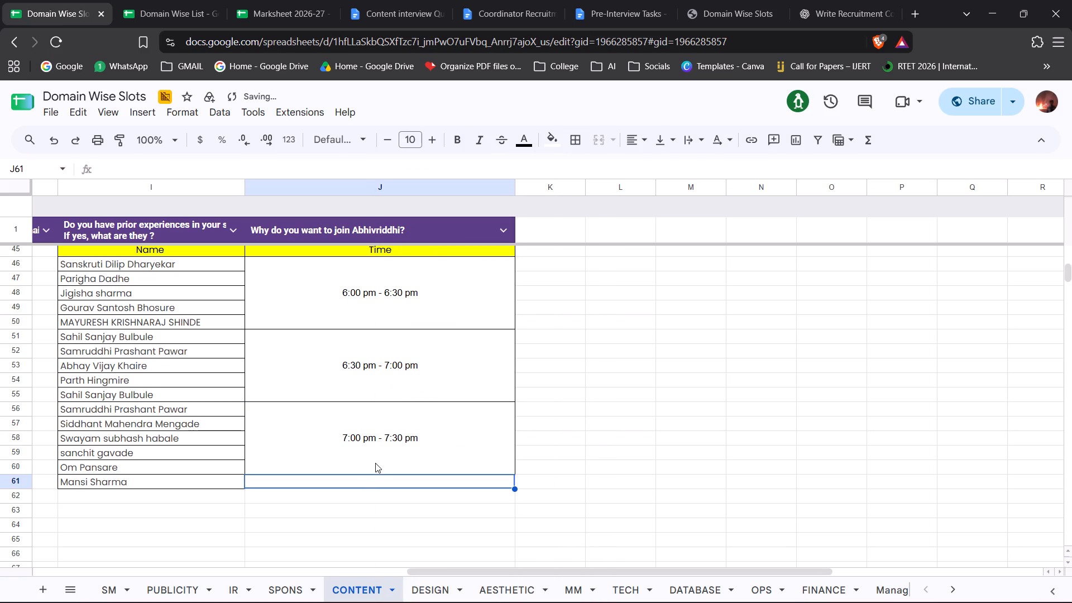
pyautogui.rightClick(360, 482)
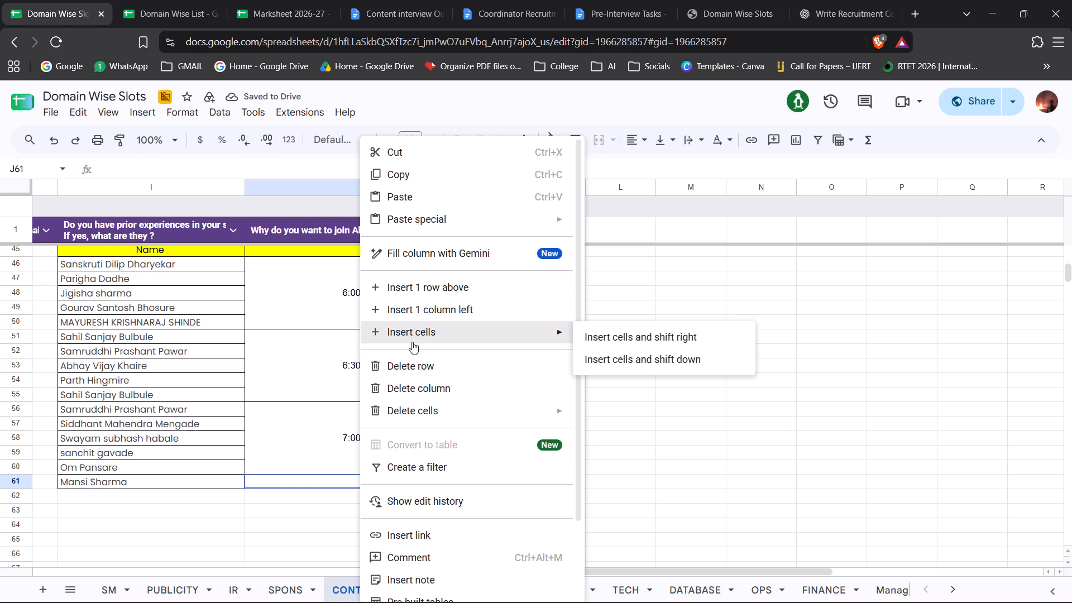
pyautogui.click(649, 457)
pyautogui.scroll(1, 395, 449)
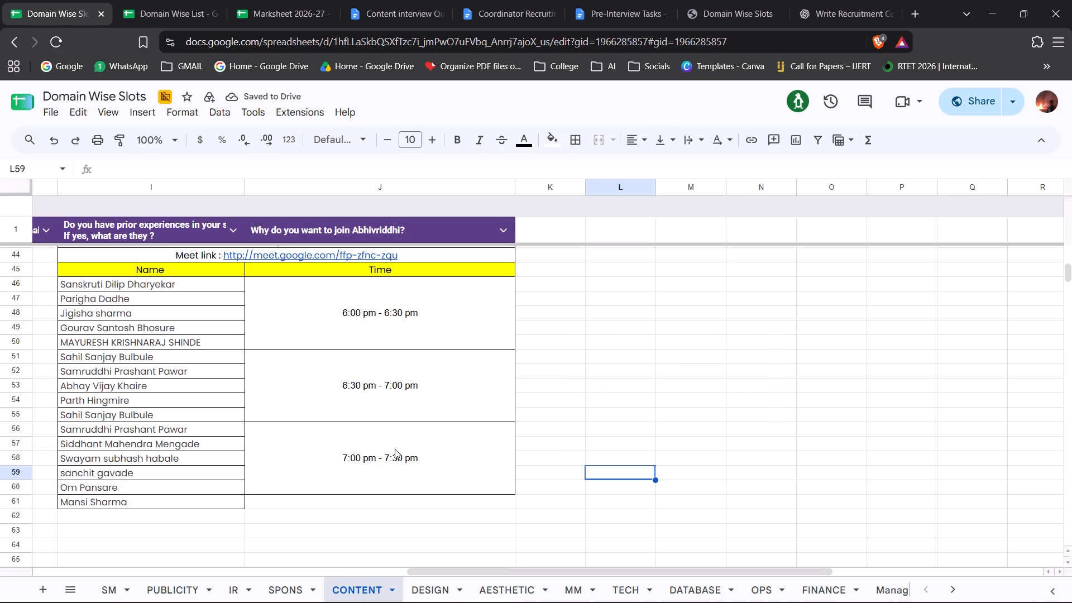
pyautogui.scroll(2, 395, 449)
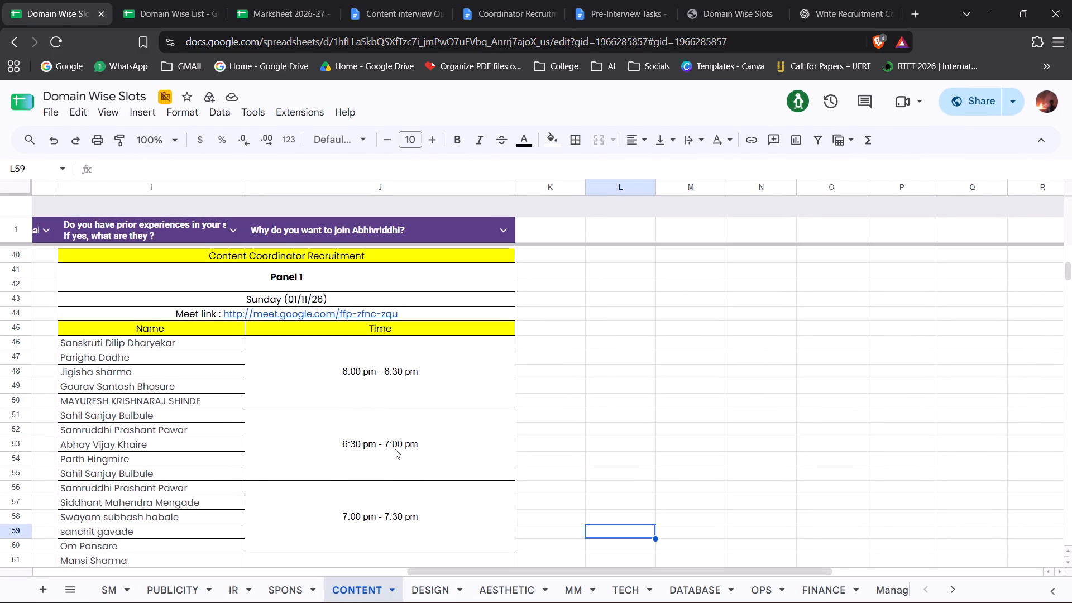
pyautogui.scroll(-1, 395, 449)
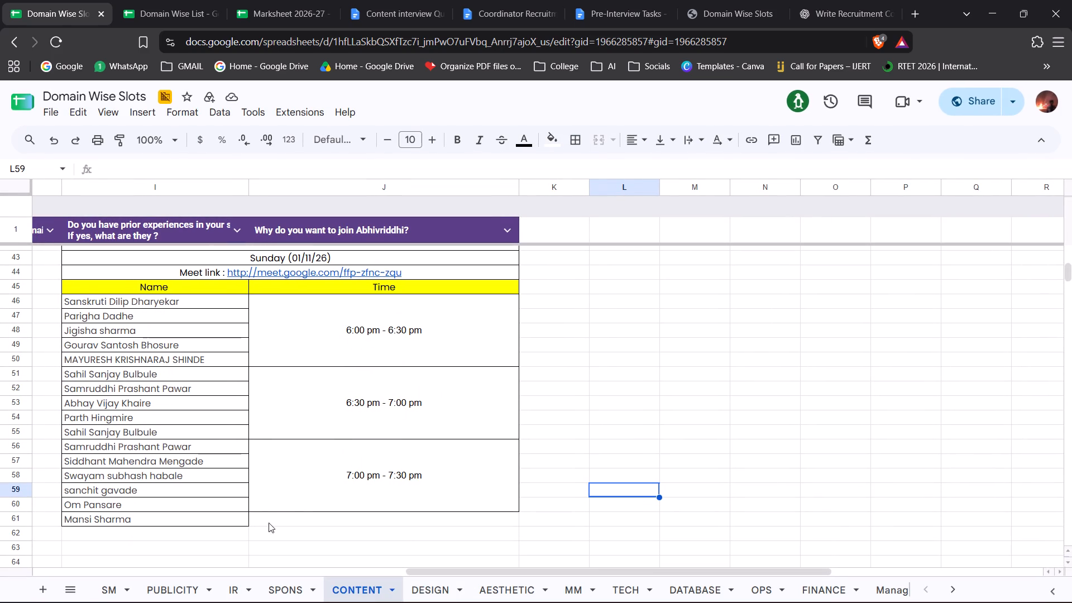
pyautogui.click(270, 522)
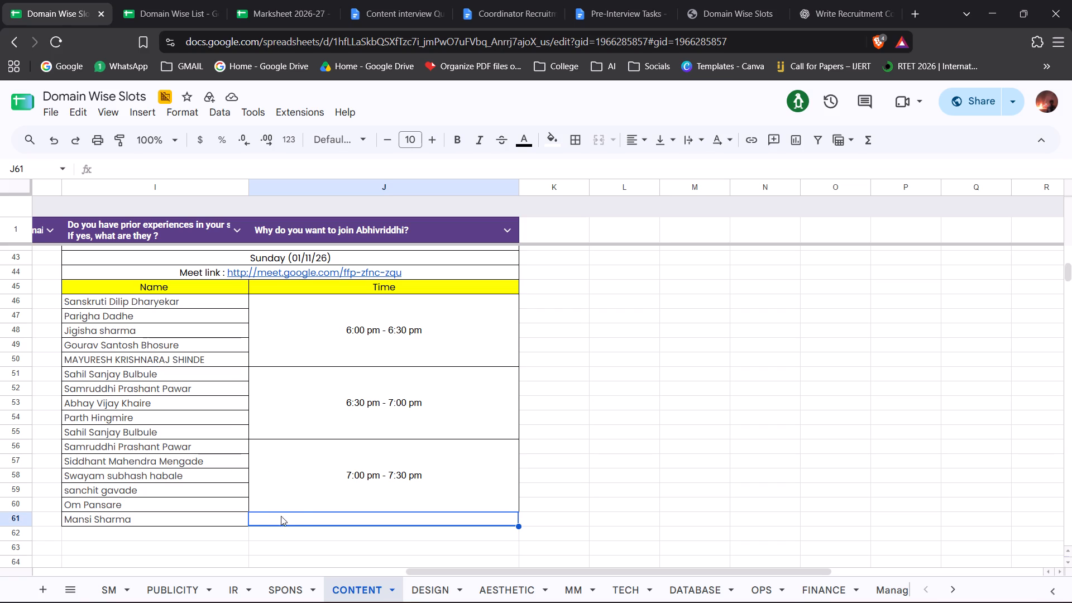
# Change the first time slot of the Panel 1 schedule, in J46:J50, to 3:00 pm - 3:30 pm.
pyautogui.click(366, 338)
pyautogui.doubleClick(361, 325)
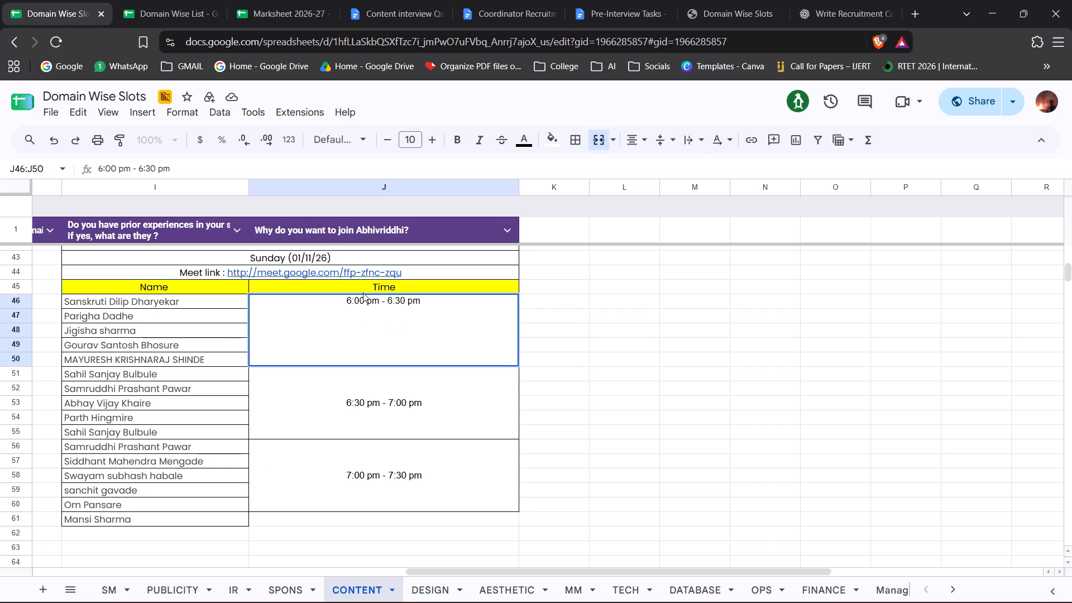
pyautogui.click(356, 296)
pyautogui.press('Left')
pyautogui.press('BackSpace')
pyautogui.press('2')
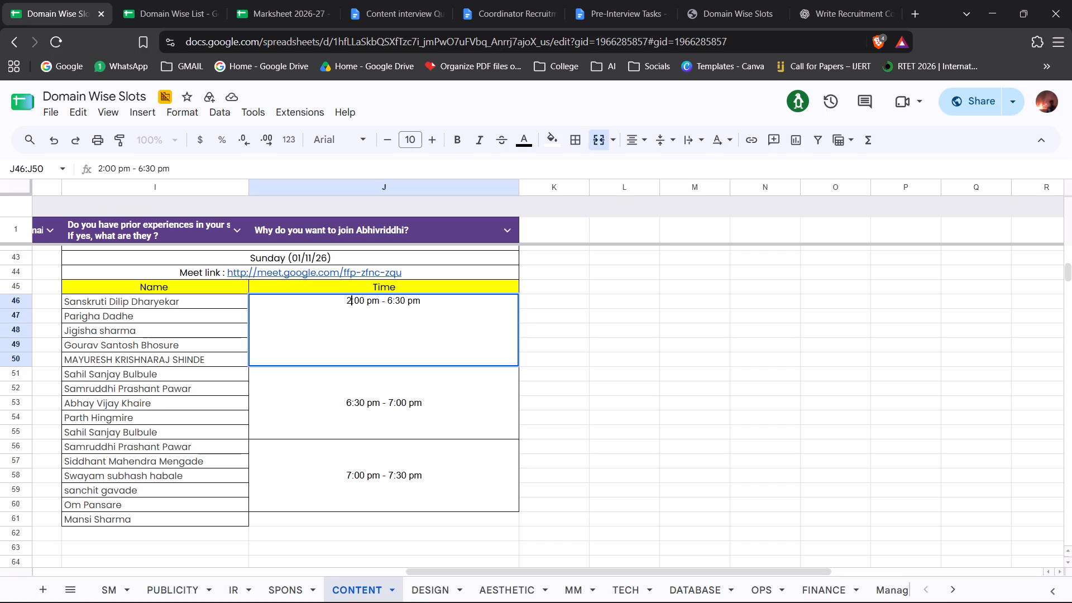
pyautogui.press('BackSpace')
pyautogui.press('3')
pyautogui.press('Right')
pyautogui.press('Right')
pyautogui.press('Right')
pyautogui.press('Right')
pyautogui.press('Right')
pyautogui.press('Right')
pyautogui.press('Right')
pyautogui.press('Right')
pyautogui.press('Right')
pyautogui.press('Right')
pyautogui.press('BackSpace')
pyautogui.press('3')
# Change the second time slot of the Panel 1 schedule, in J51:J55, to 3:30 pm - 4:00 pm.
pyautogui.click(346, 404)
pyautogui.doubleClick(350, 404)
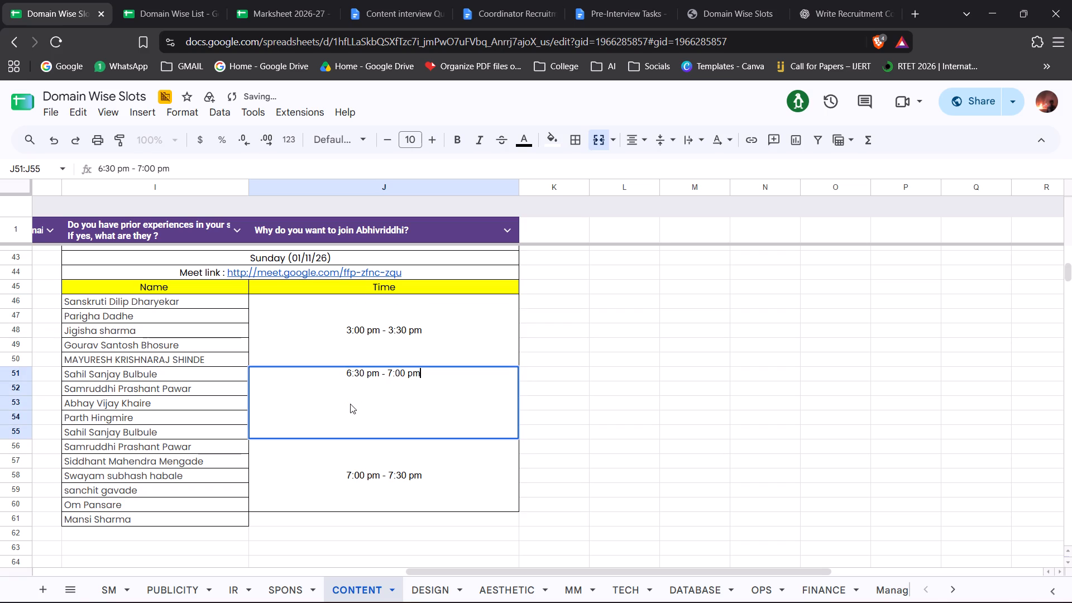
pyautogui.press('Left')
pyautogui.press('Left')
pyautogui.press('Left')
pyautogui.press('Left')
pyautogui.press('Left')
pyautogui.press('Left')
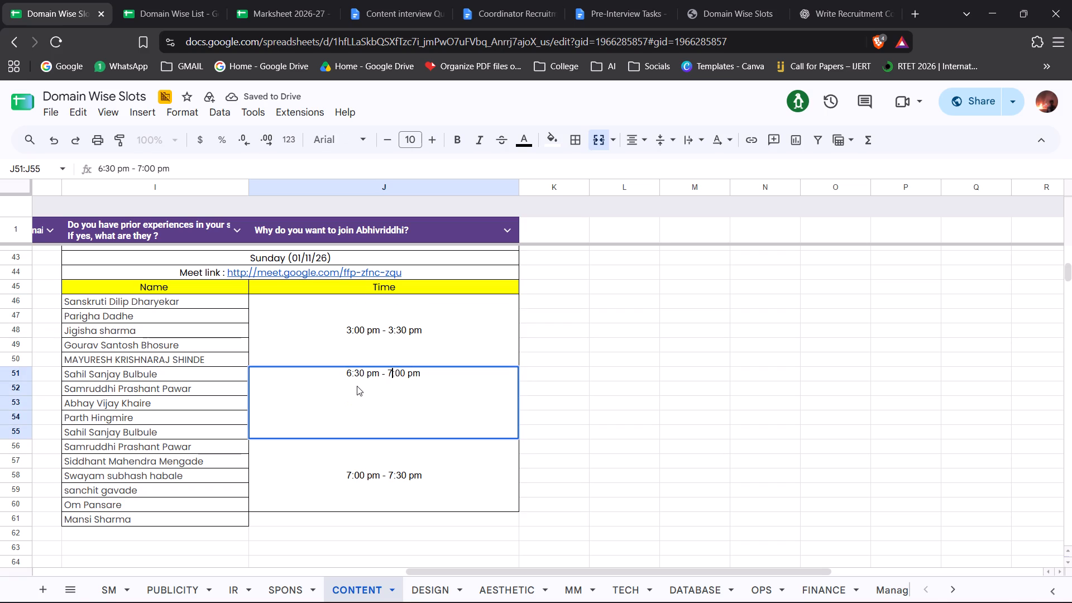
pyautogui.press('BackSpace')
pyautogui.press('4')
pyautogui.press('Left')
pyautogui.press('Left')
pyautogui.press('Left')
pyautogui.press('Left')
pyautogui.press('Left')
pyautogui.press('Left')
pyautogui.press('Left')
pyautogui.press('Left')
pyautogui.press('Left')
pyautogui.press('Left')
pyautogui.press('BackSpace')
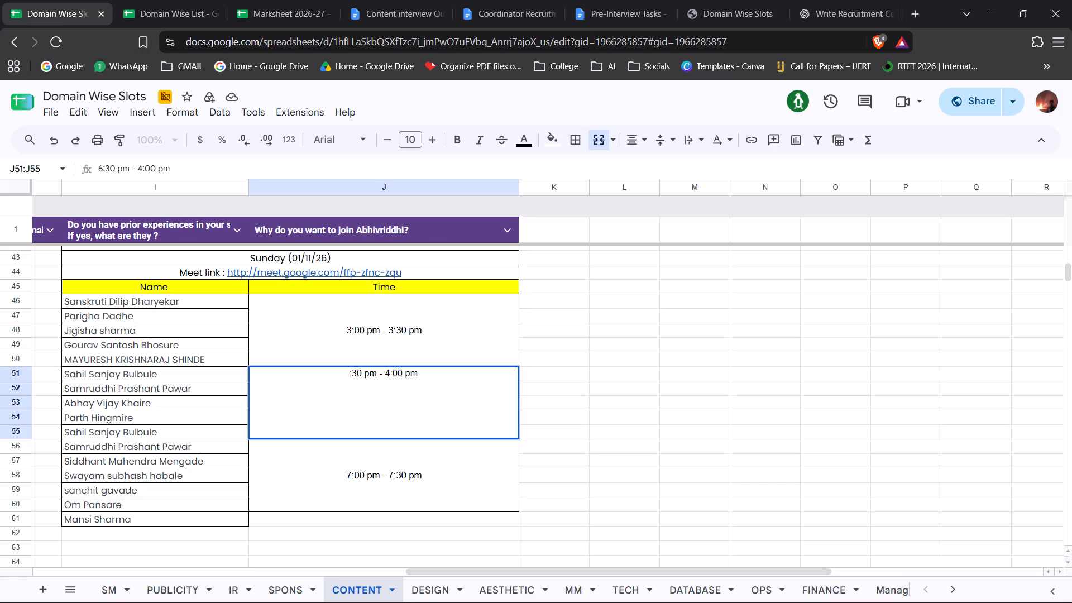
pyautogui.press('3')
pyautogui.press('Down')
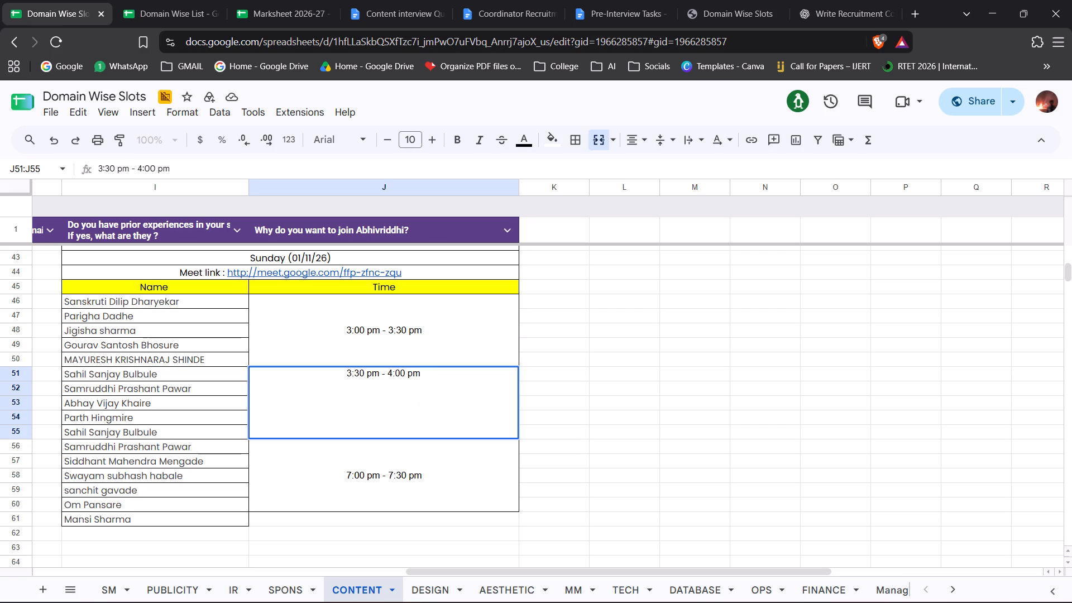
pyautogui.press('Return')
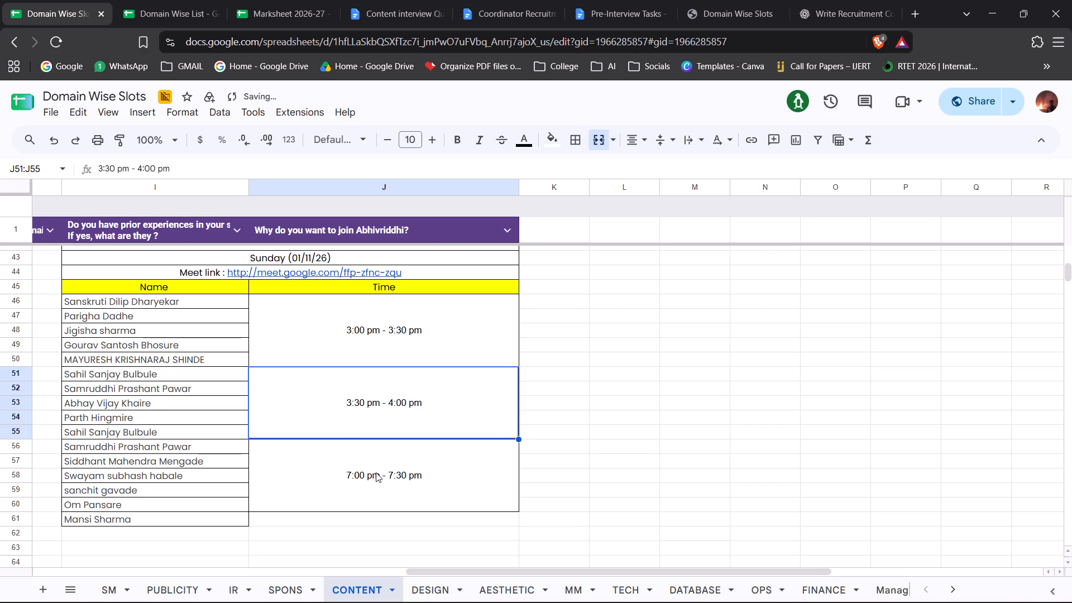
# Change the third time slot of the Panel 1 schedule, in J56:J60, to 4:00 pm - 4:30 pm.
pyautogui.doubleClick(376, 472)
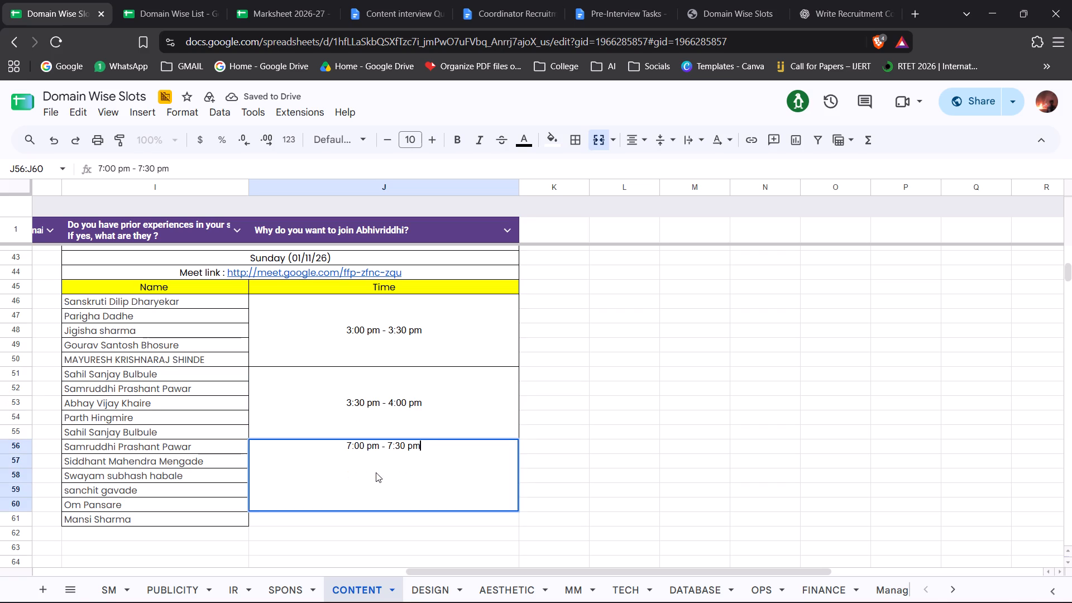
pyautogui.click(351, 442)
pyautogui.press('BackSpace')
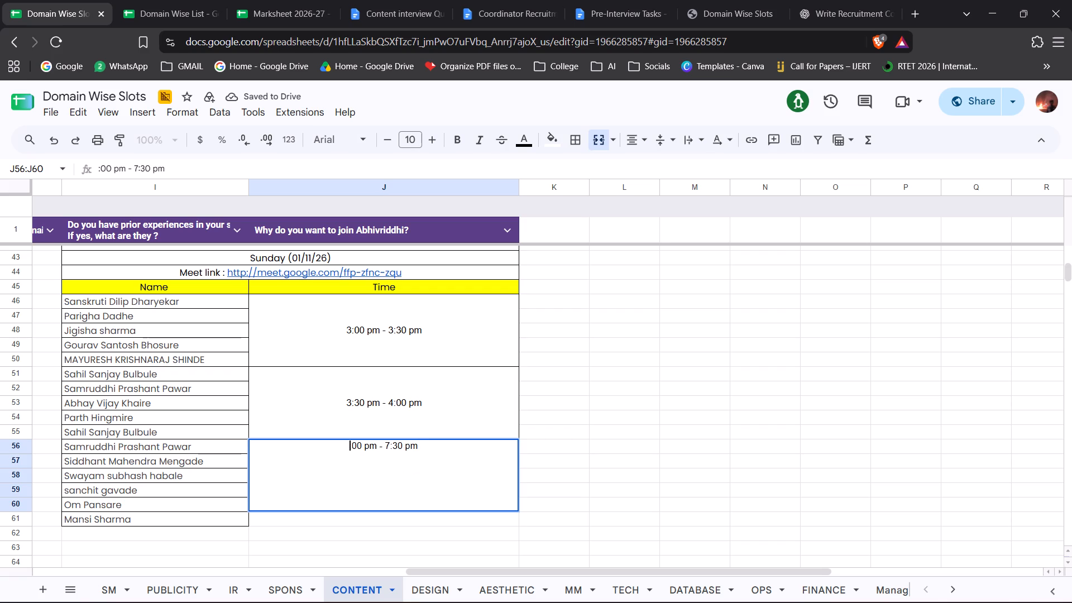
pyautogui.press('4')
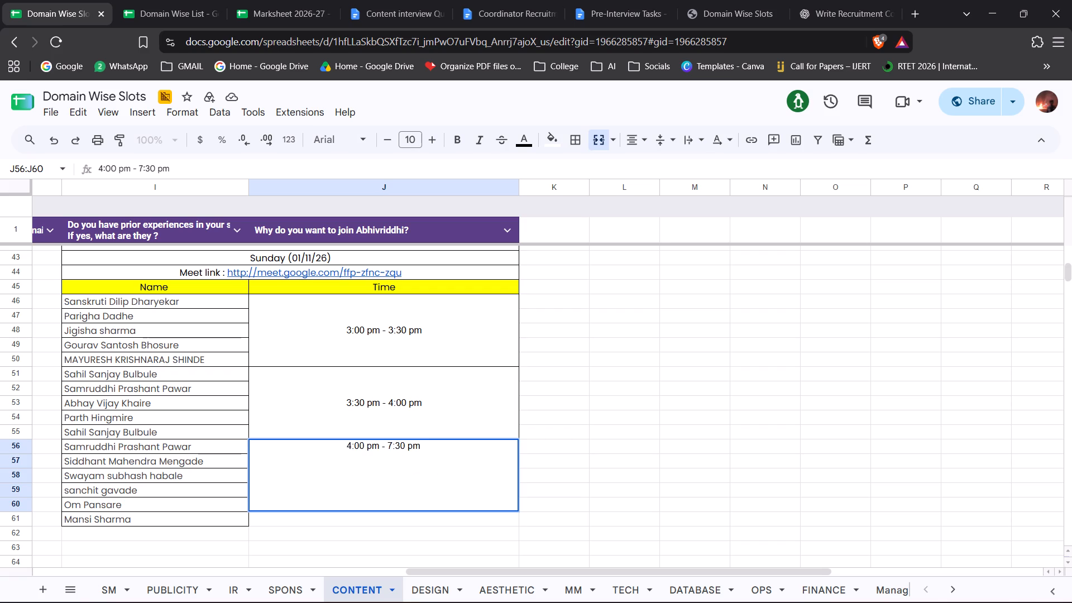
pyautogui.click(391, 447)
pyautogui.press('BackSpace')
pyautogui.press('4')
pyautogui.press('Return')
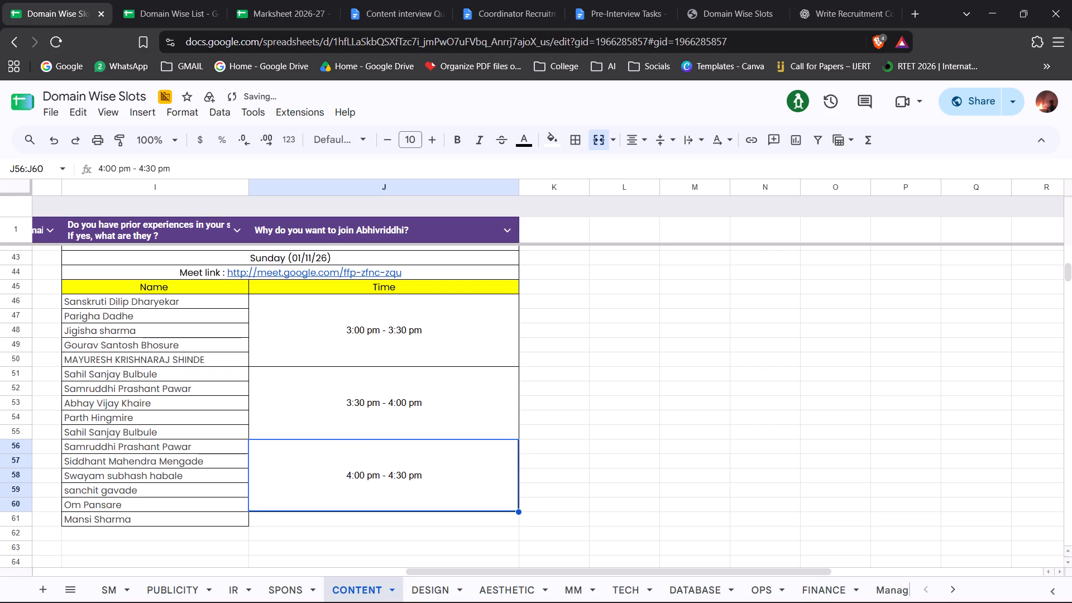
pyautogui.click(130, 129)
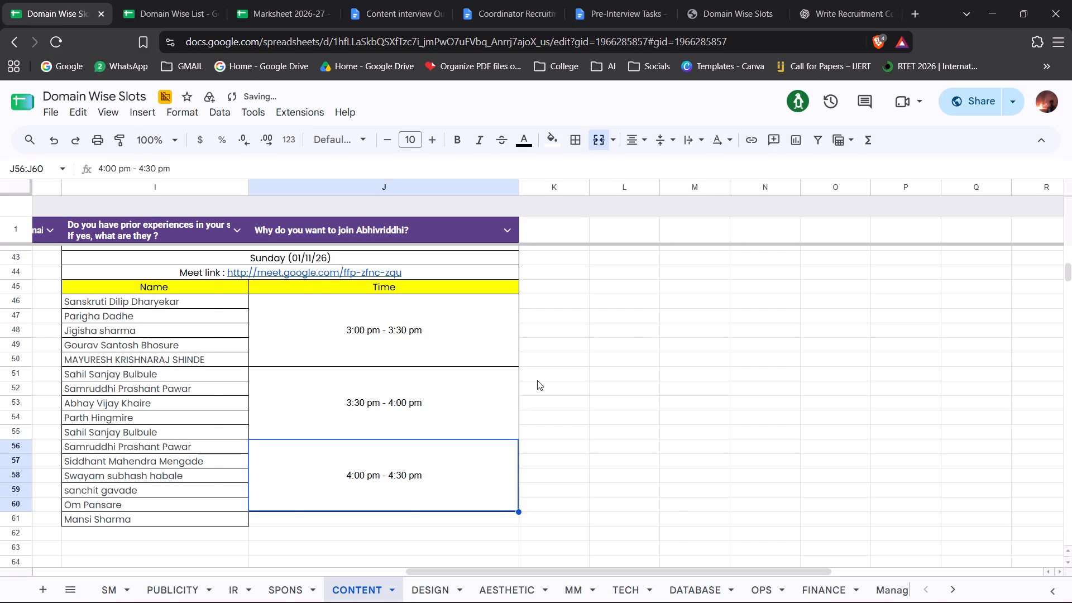
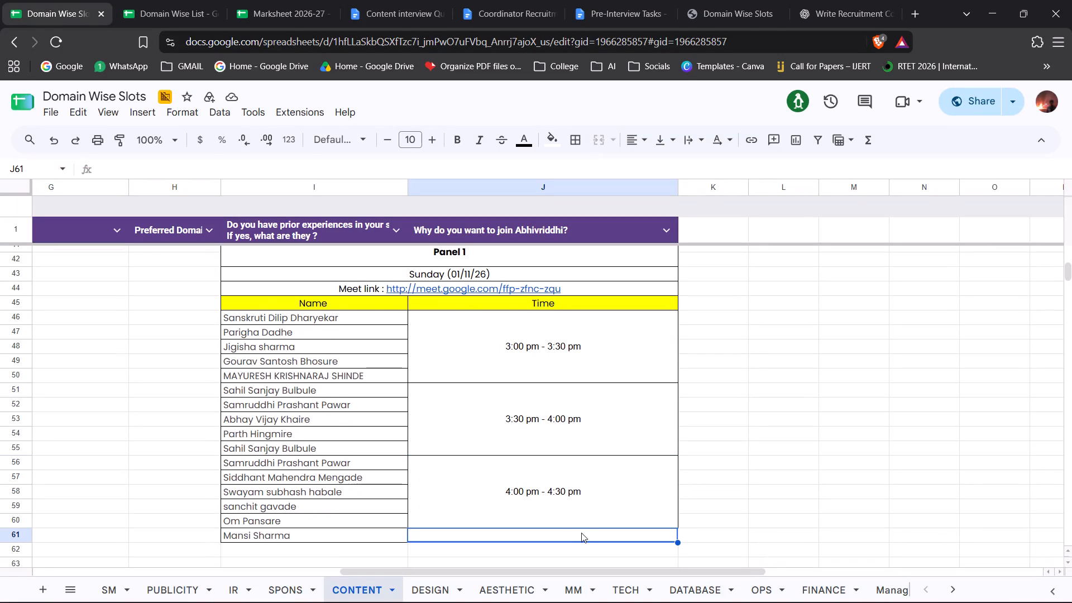
# Review the complete Panel 1 Content Coordinator schedule, from its heading in row 40 to the last applicant in row 61.
pyautogui.scroll(-1, 588, 533)
pyautogui.scroll(1, 588, 533)
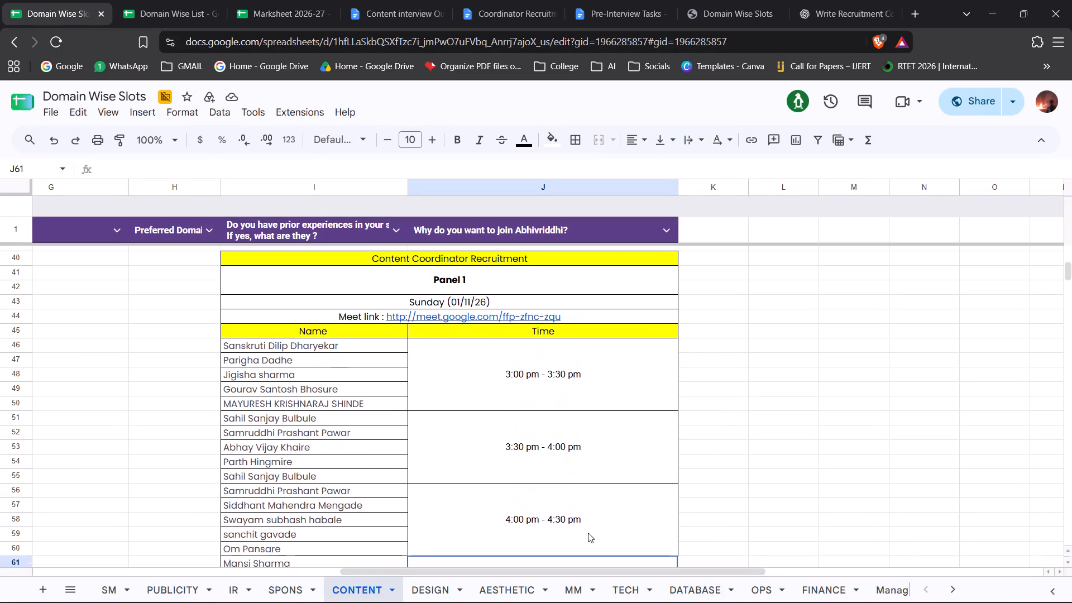
pyautogui.scroll(1, 588, 533)
pyautogui.hotkey('ctrl', '-')
pyautogui.scroll(1, 588, 533)
pyautogui.click(674, 475)
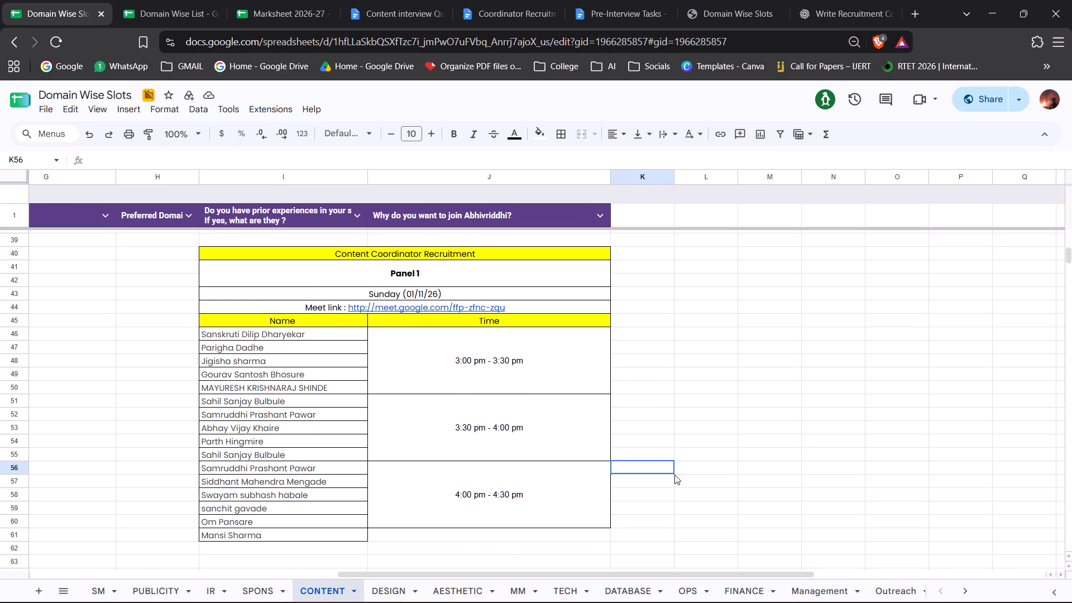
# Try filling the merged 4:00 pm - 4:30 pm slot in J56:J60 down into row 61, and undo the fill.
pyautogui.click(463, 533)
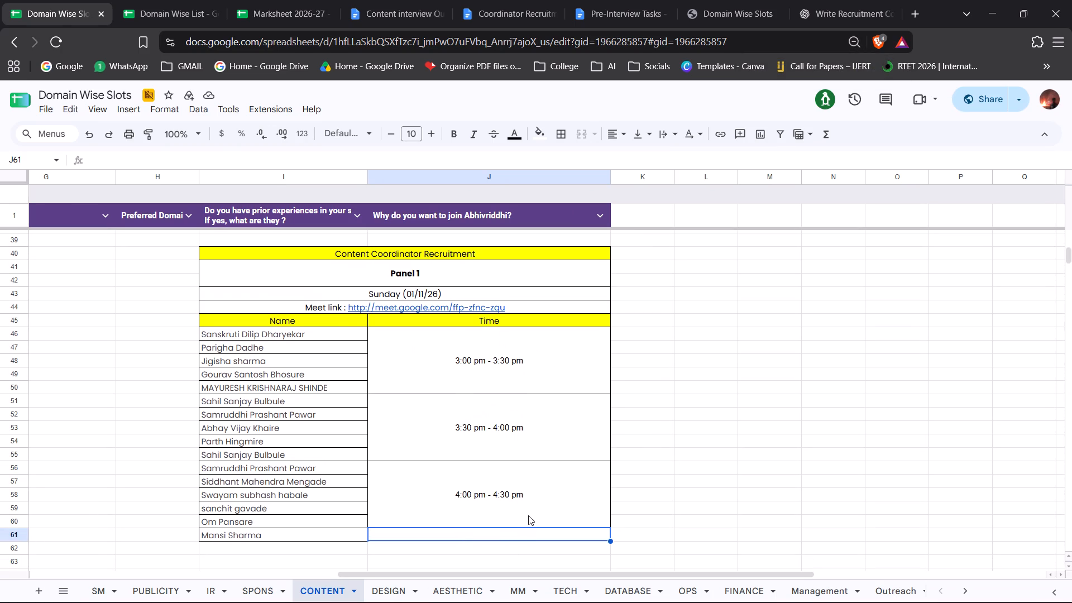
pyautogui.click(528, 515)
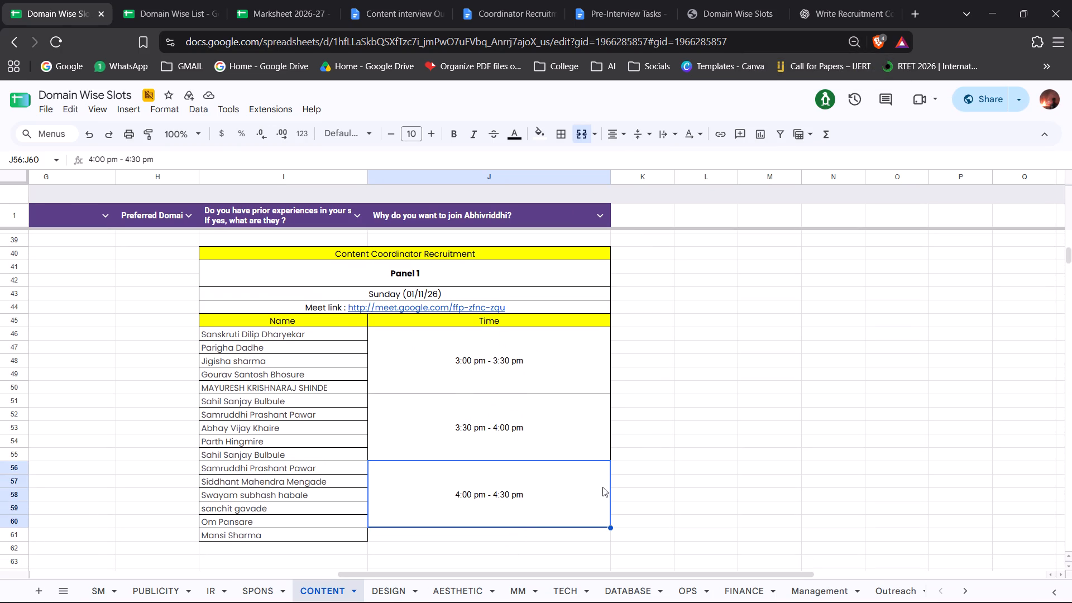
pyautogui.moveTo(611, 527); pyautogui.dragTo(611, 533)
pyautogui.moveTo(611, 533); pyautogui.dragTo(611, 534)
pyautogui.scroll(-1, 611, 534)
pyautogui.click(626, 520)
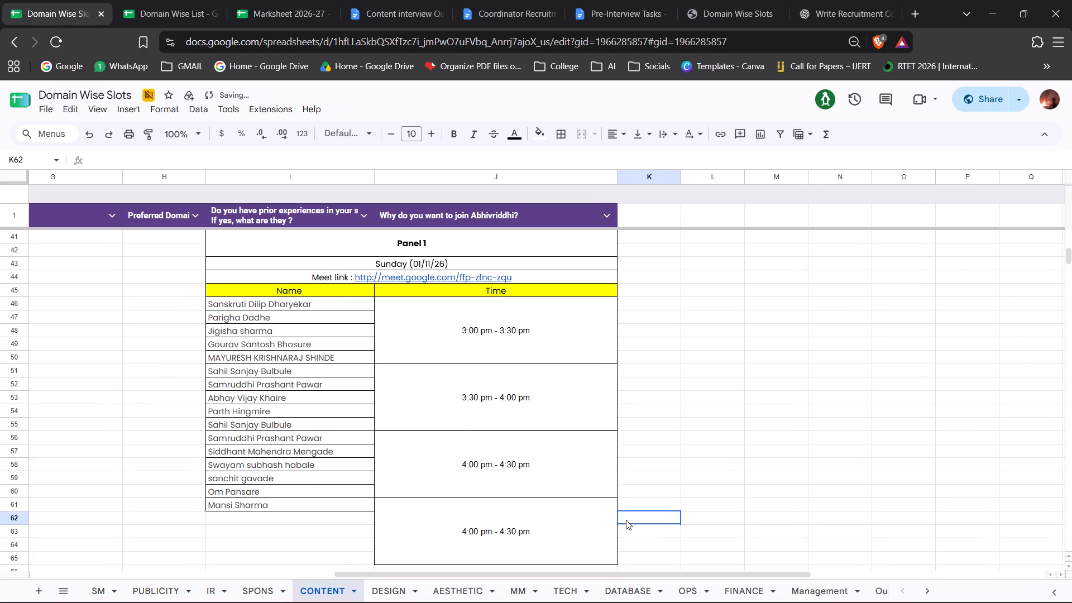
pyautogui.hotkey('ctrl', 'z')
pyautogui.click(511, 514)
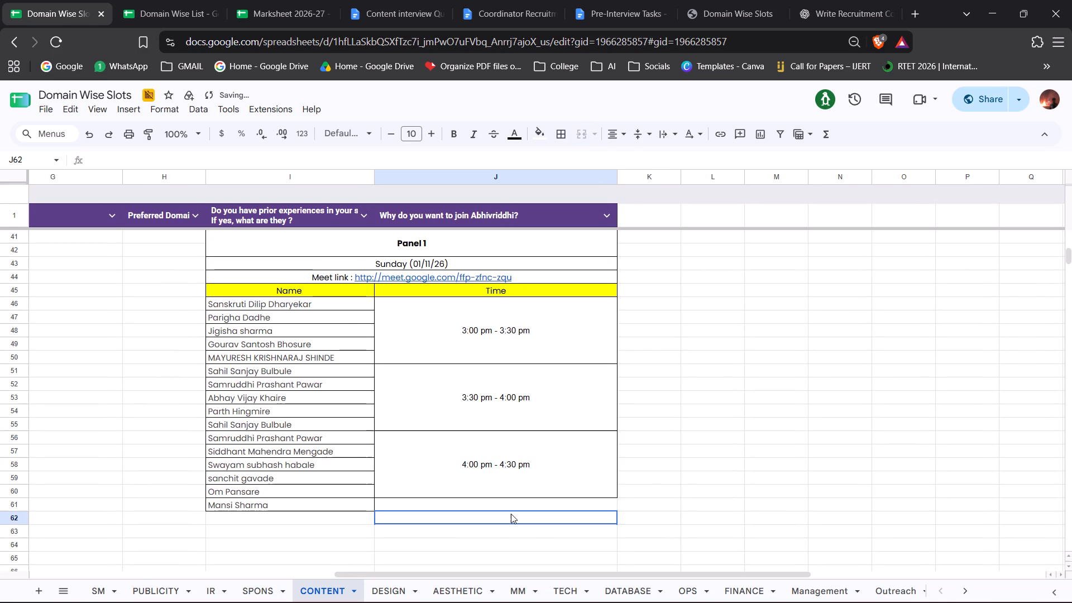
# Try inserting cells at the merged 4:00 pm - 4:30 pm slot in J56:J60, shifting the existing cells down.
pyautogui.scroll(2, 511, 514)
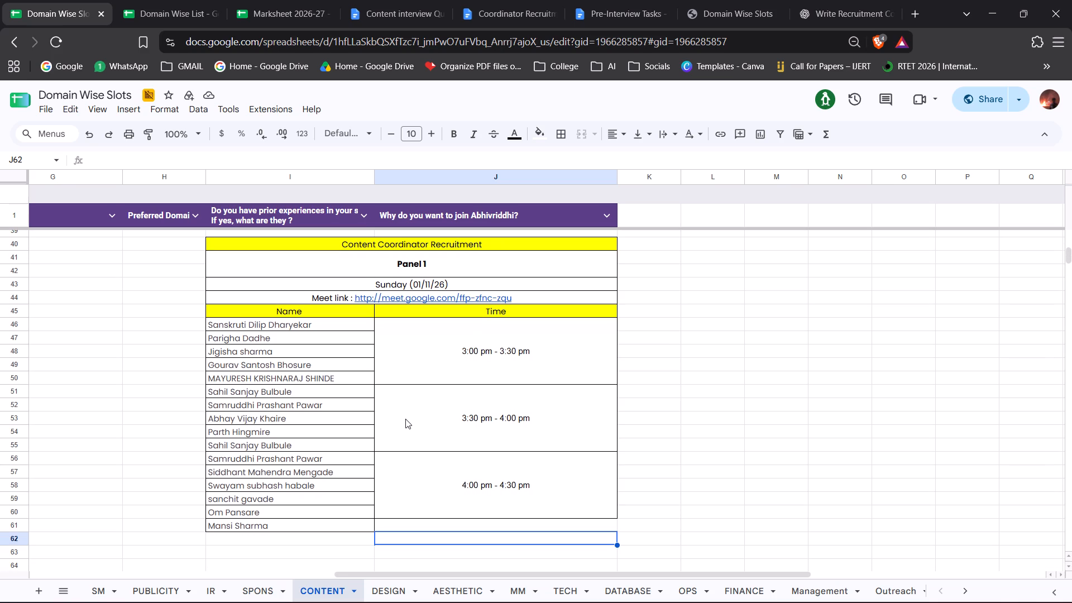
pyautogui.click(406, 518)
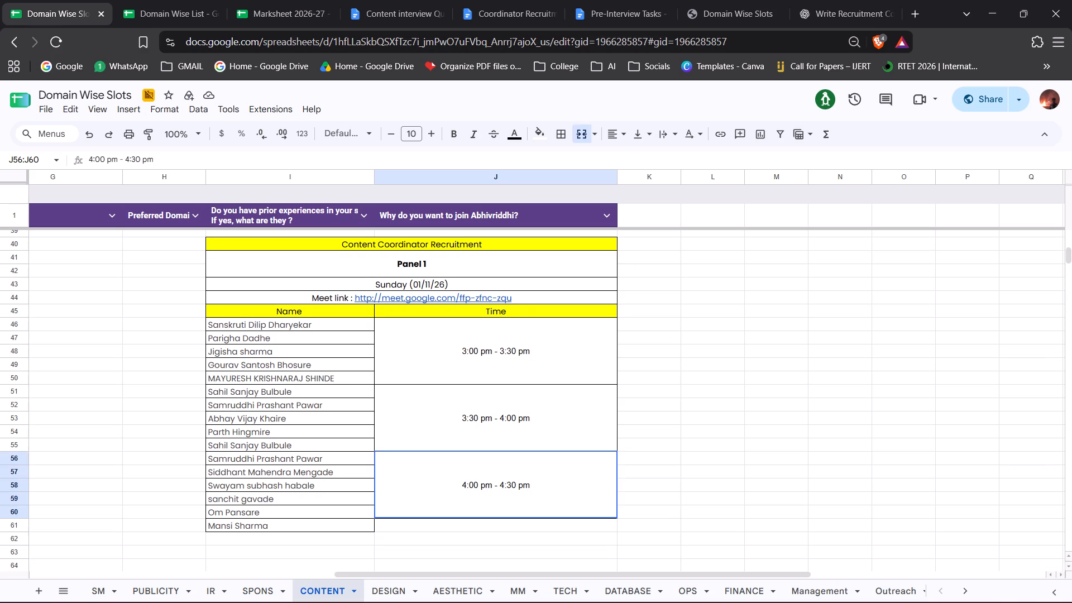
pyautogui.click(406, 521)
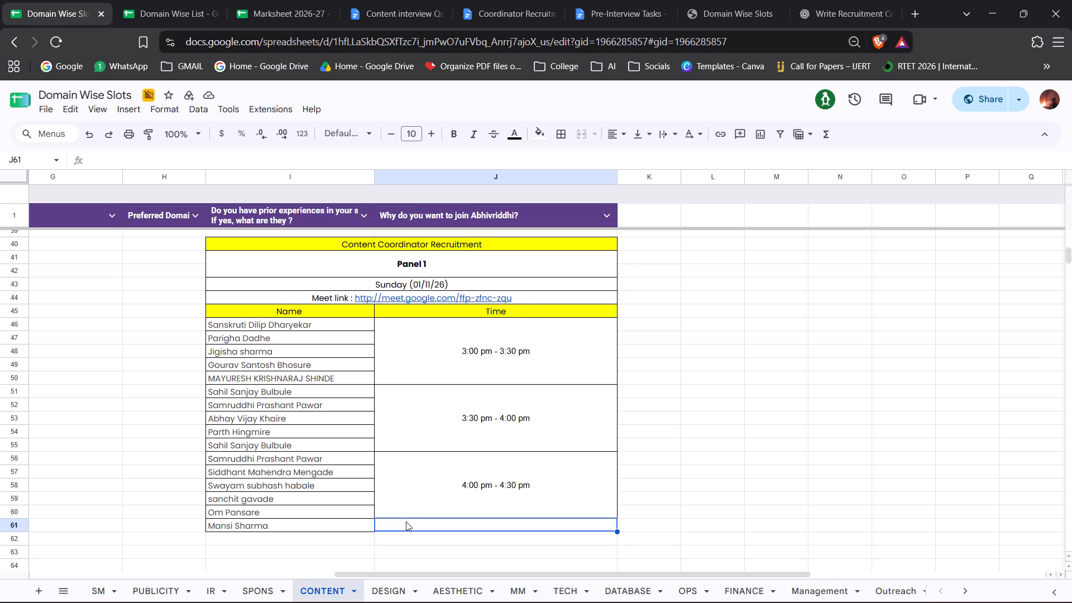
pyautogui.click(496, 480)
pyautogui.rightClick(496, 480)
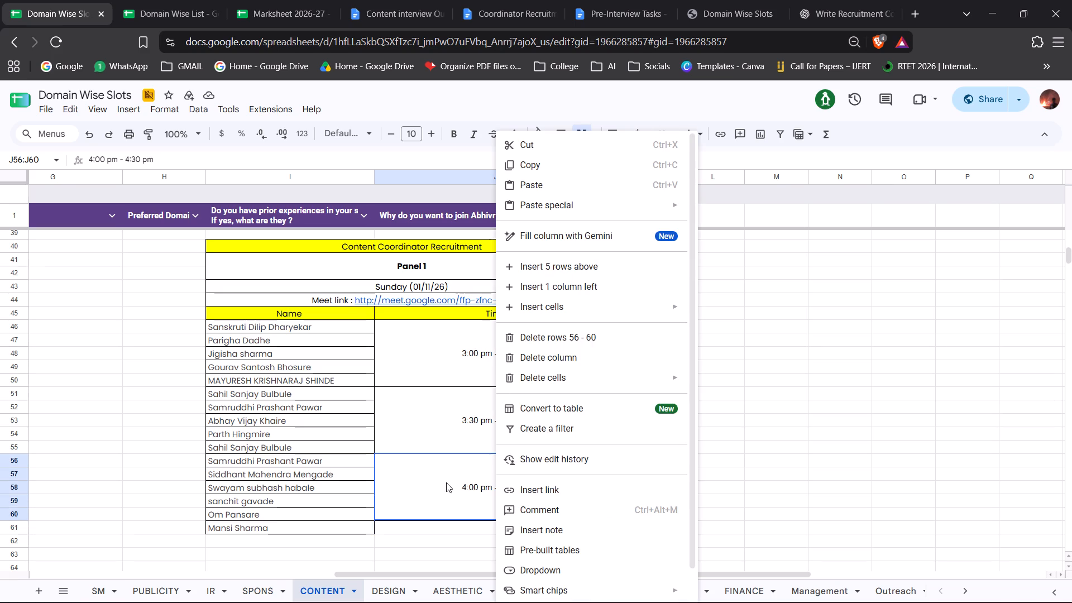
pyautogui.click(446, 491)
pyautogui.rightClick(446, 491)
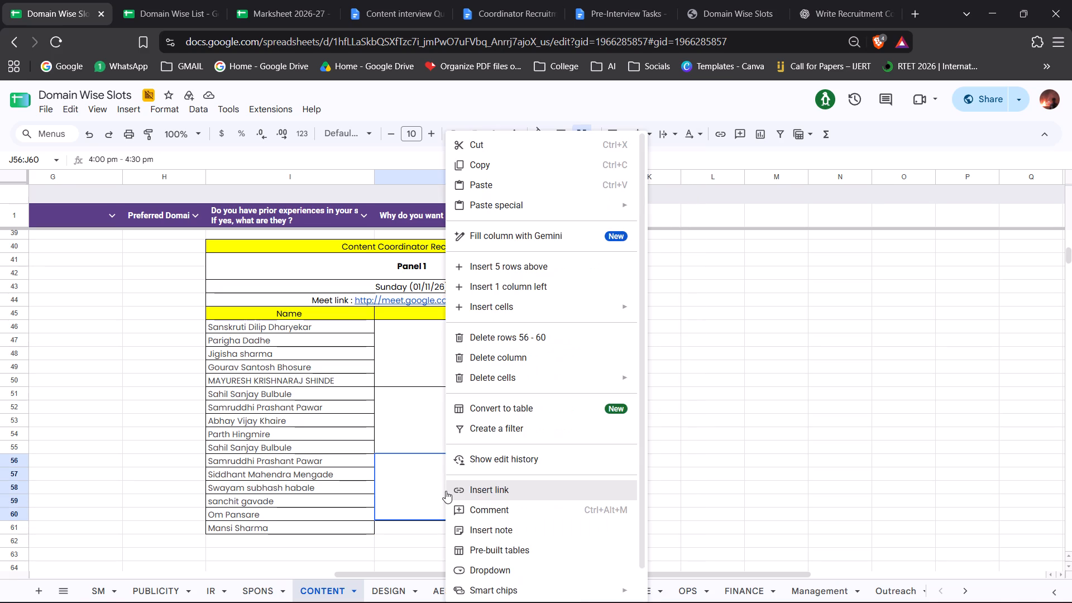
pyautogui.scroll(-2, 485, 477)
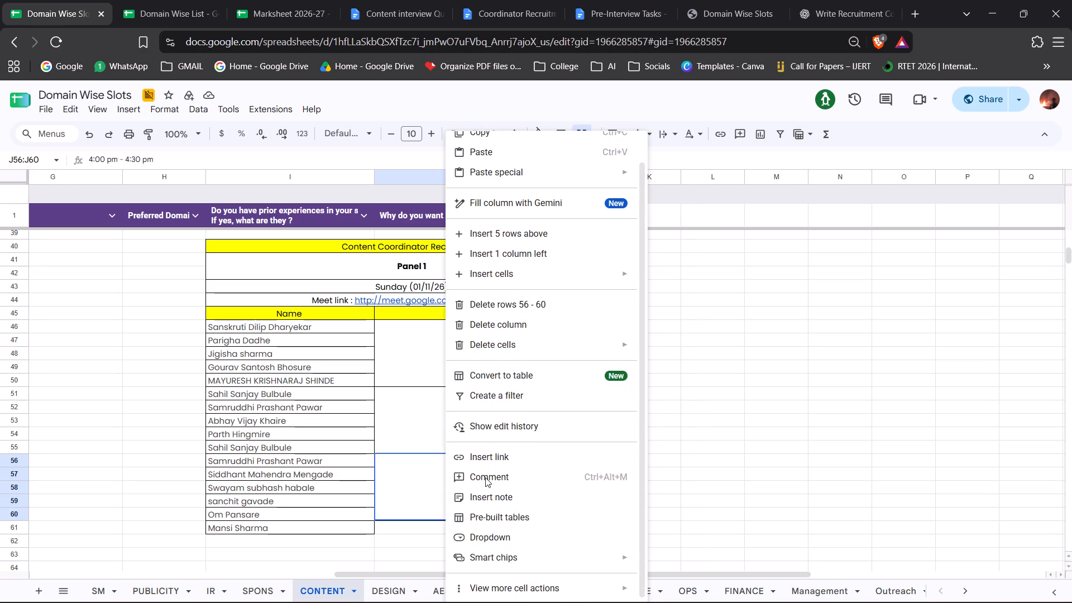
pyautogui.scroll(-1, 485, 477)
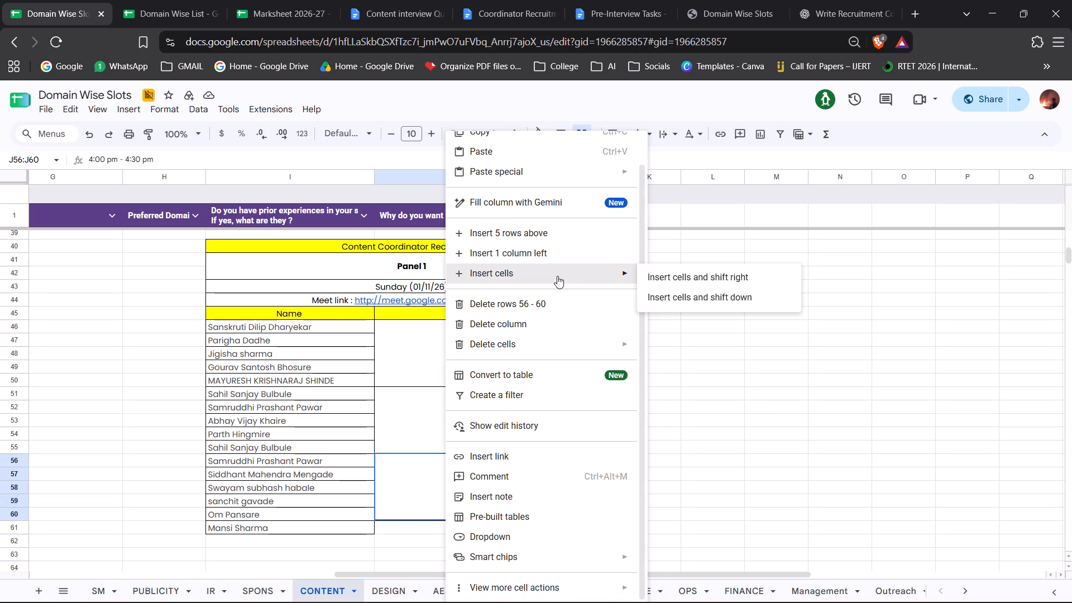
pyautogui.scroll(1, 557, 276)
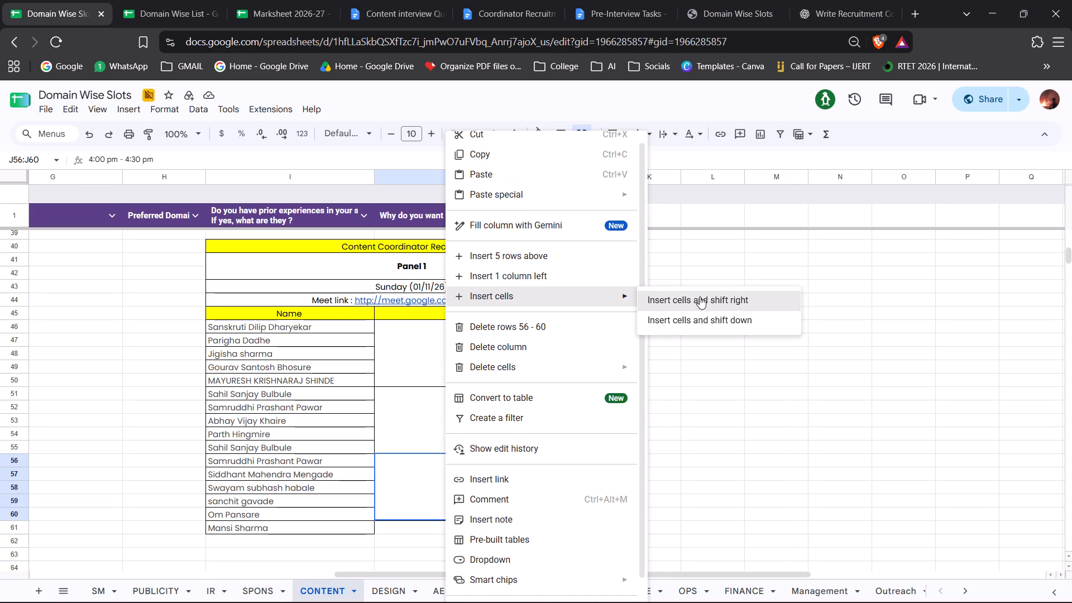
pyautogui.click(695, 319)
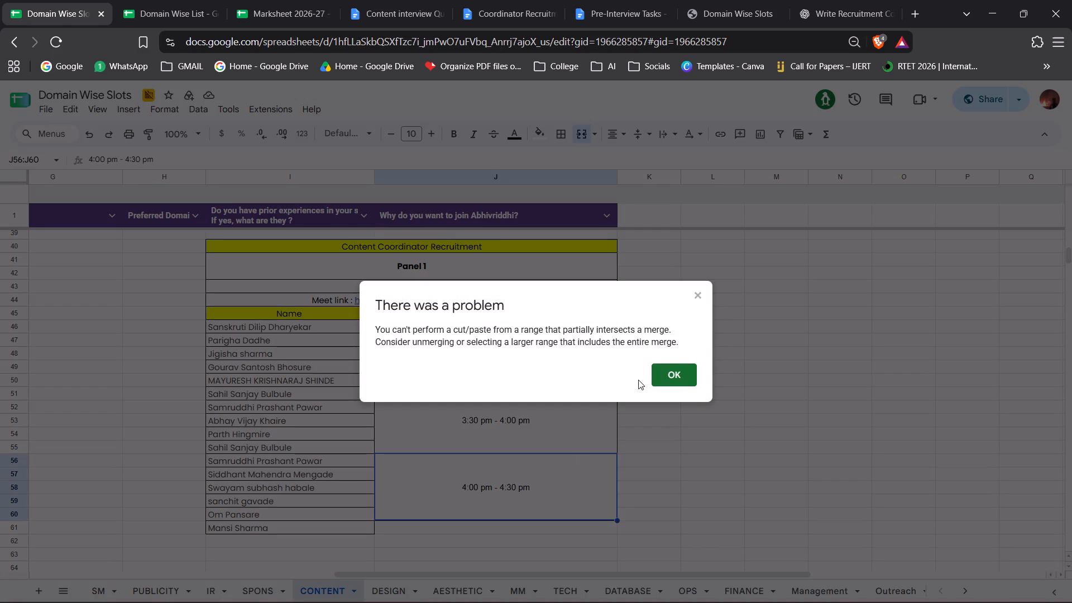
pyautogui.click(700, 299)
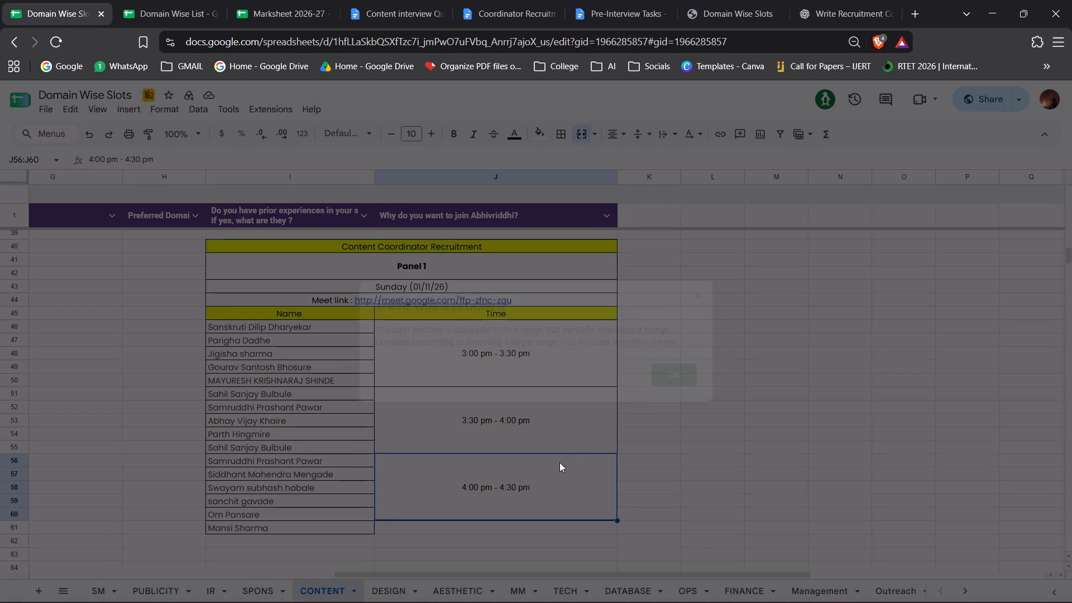
# Unmerge J56:J60 and merge J56:J61 instead, so the 4:00 pm - 4:30 pm slot also covers row 61.
pyautogui.rightClick(538, 485)
pyautogui.click(494, 489)
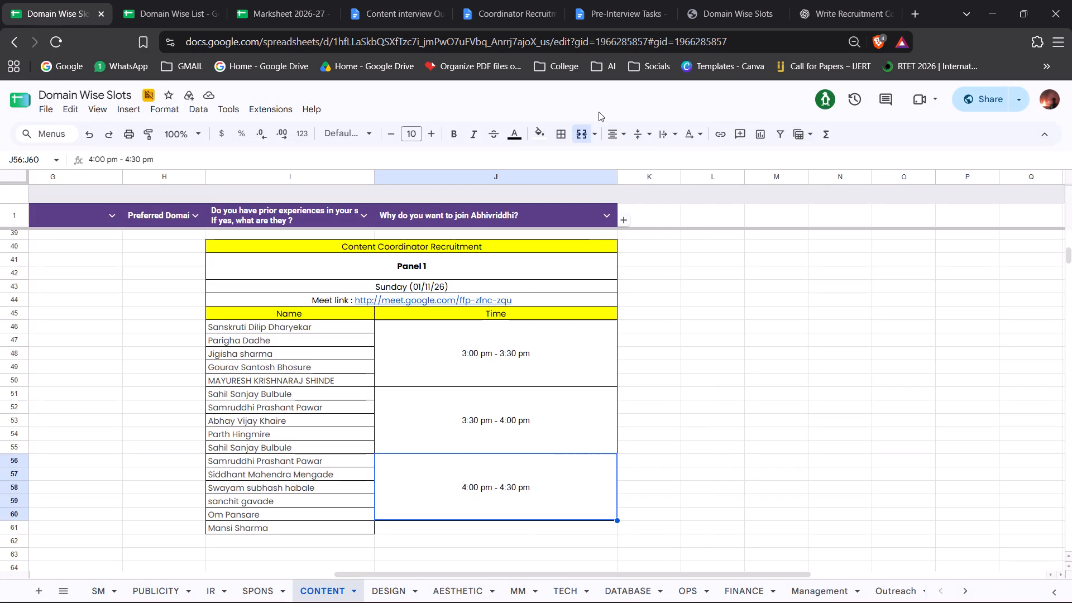
pyautogui.click(593, 133)
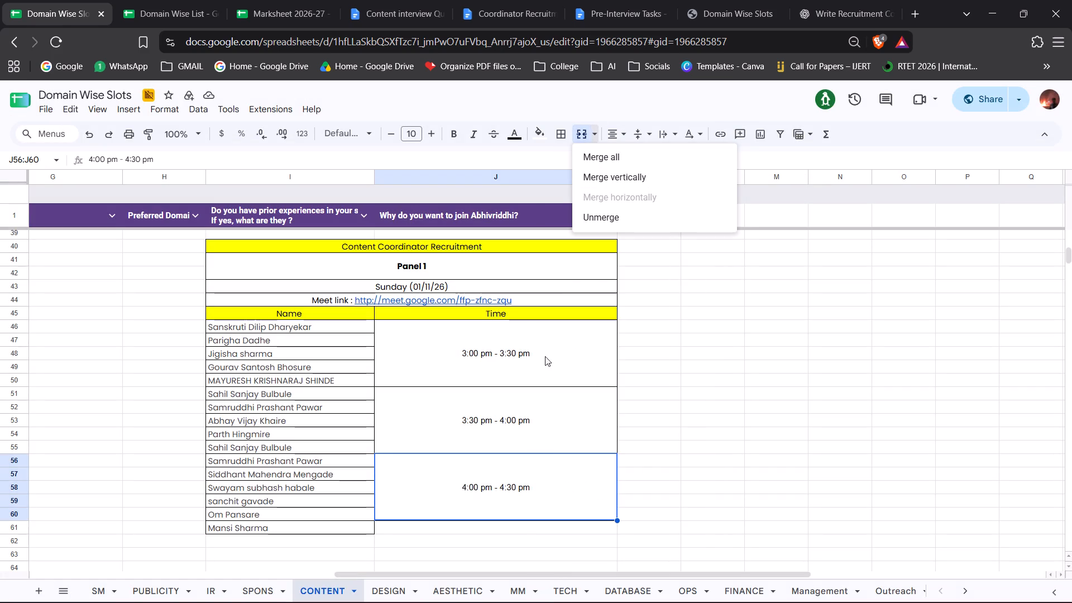
pyautogui.click(609, 222)
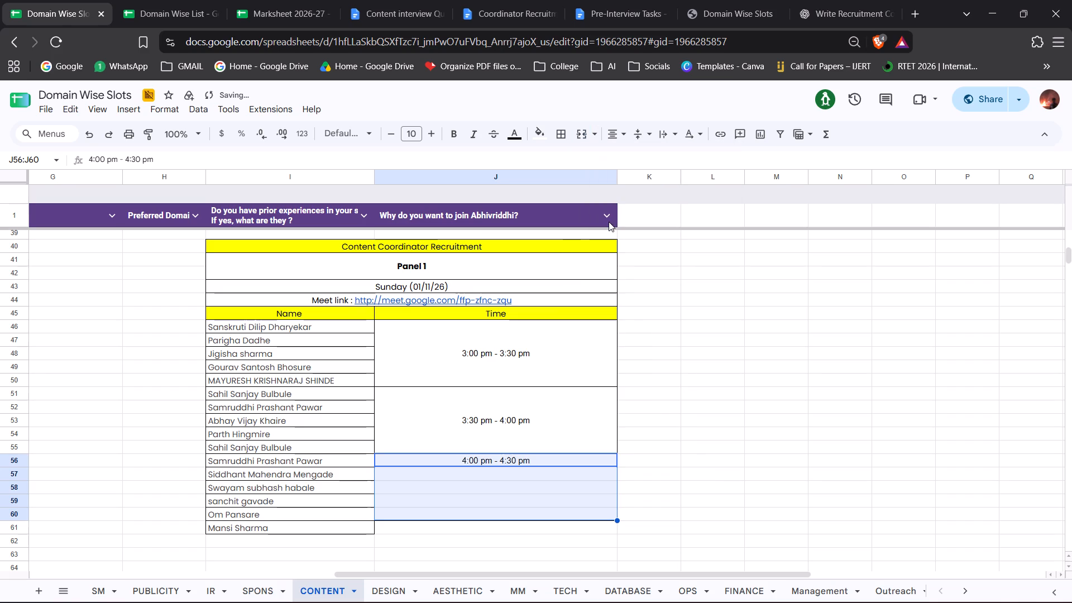
pyautogui.keyDown('ctrl'); pyautogui.click(502, 534); pyautogui.keyUp('ctrl')
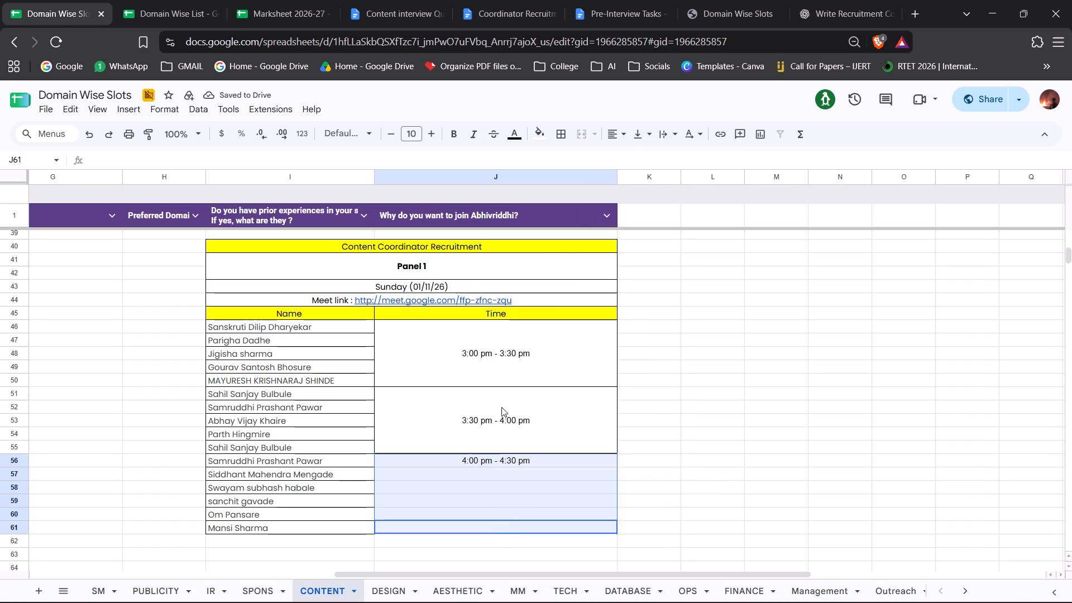
pyautogui.click(596, 131)
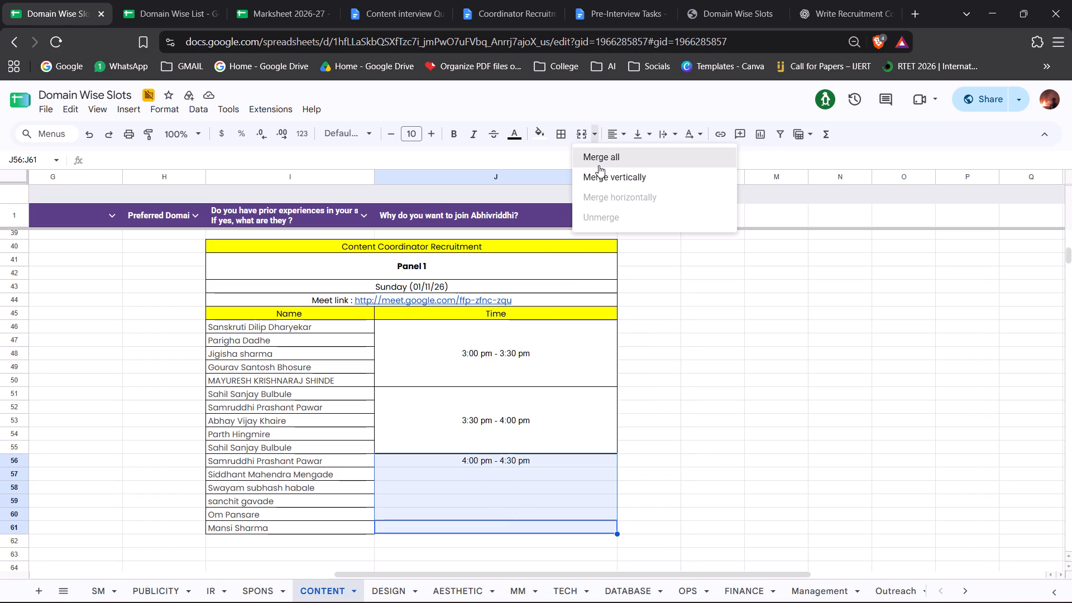
pyautogui.click(600, 165)
pyautogui.click(667, 484)
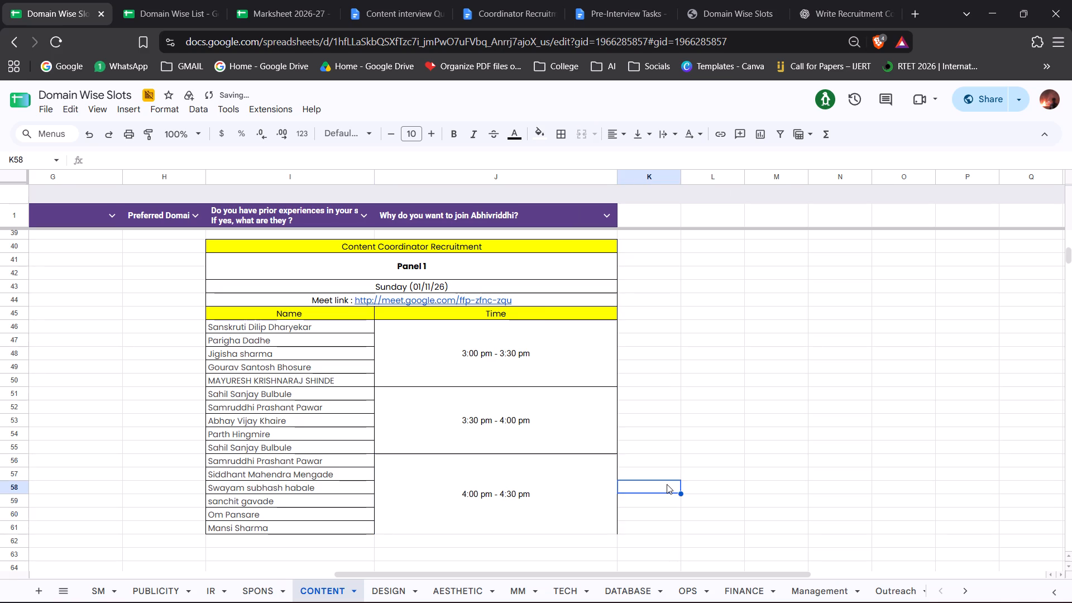
# Apply all borders to the merged 4:00 pm - 4:30 pm slot in J56:J61.
pyautogui.click(535, 506)
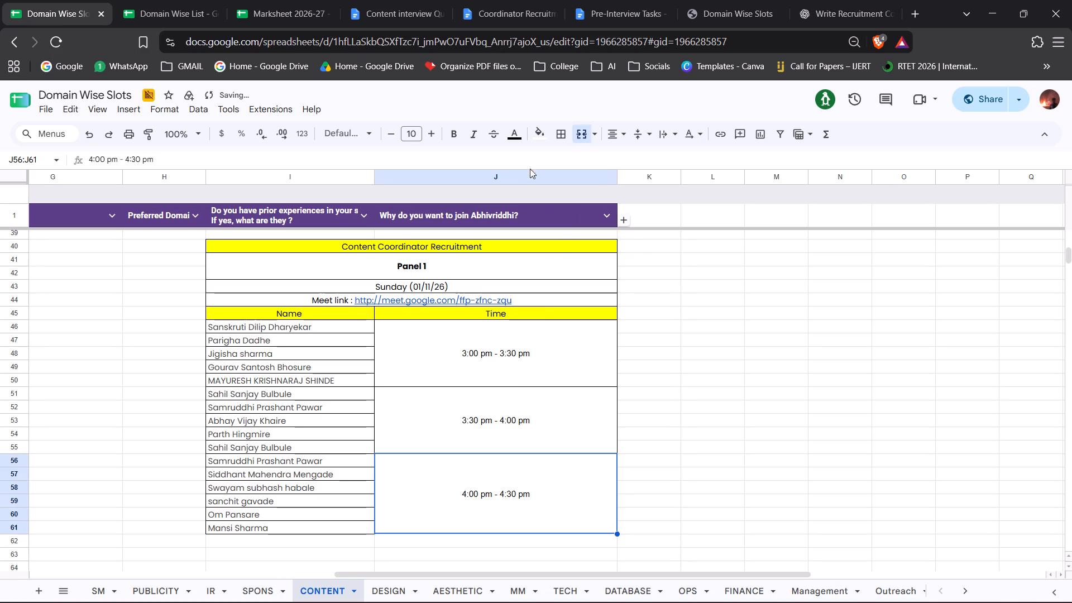
pyautogui.click(557, 137)
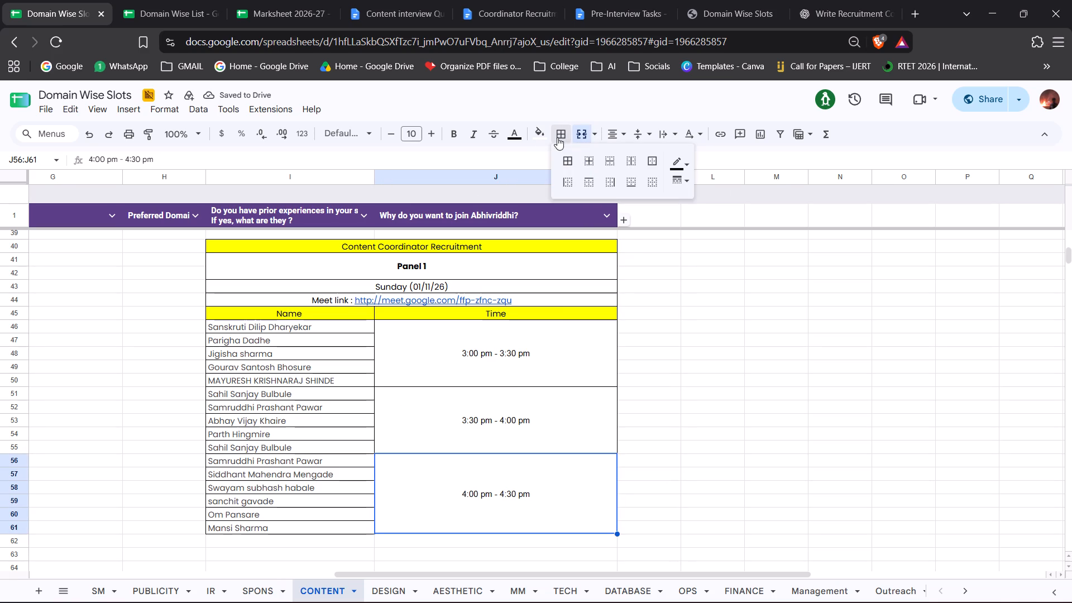
pyautogui.click(574, 170)
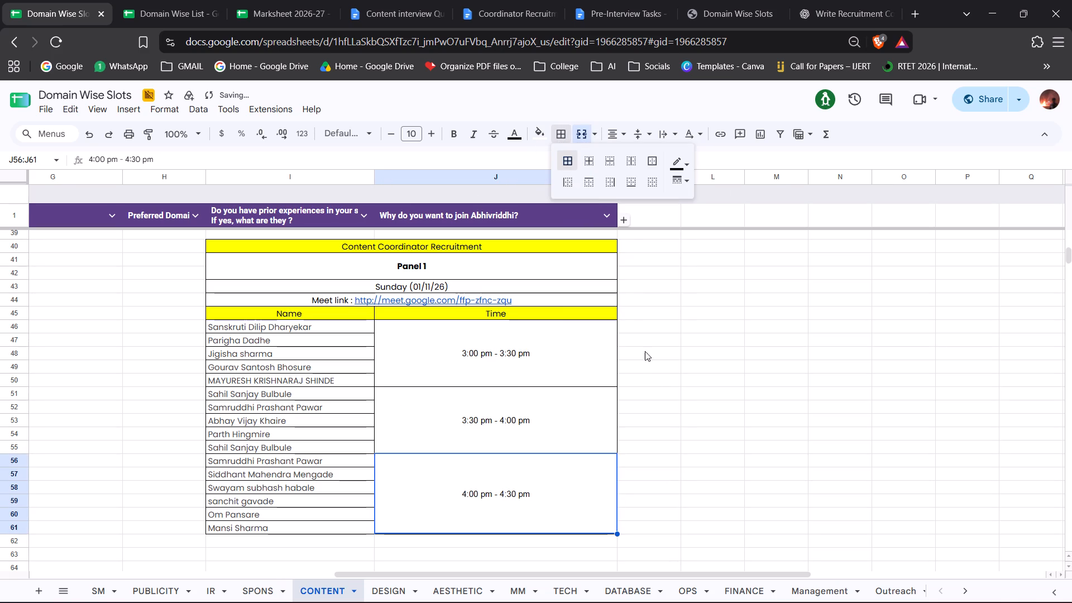
pyautogui.click(641, 487)
pyautogui.hscroll(1, 473, 454)
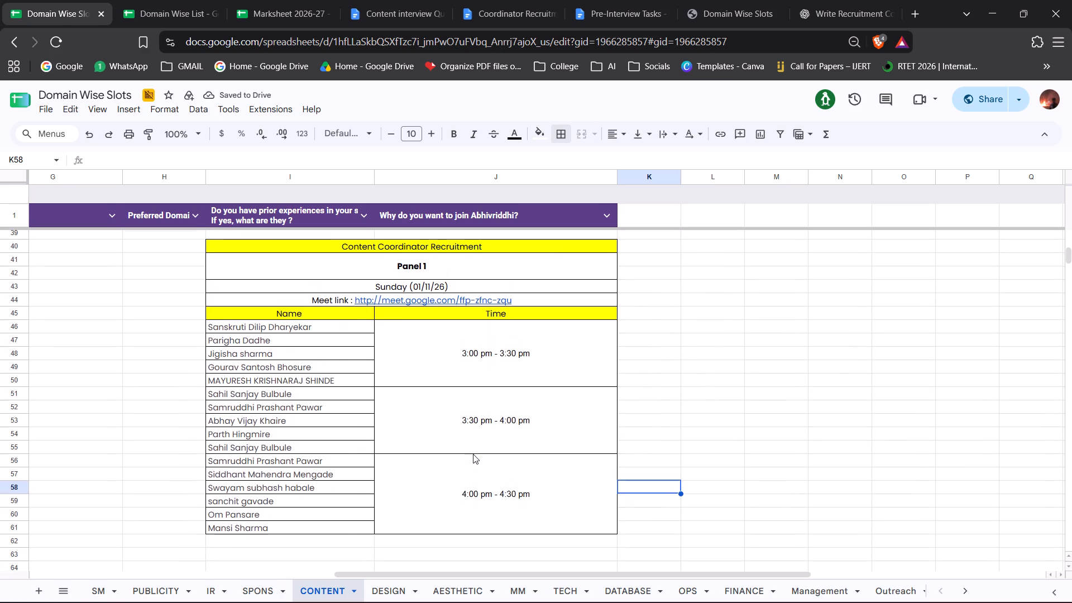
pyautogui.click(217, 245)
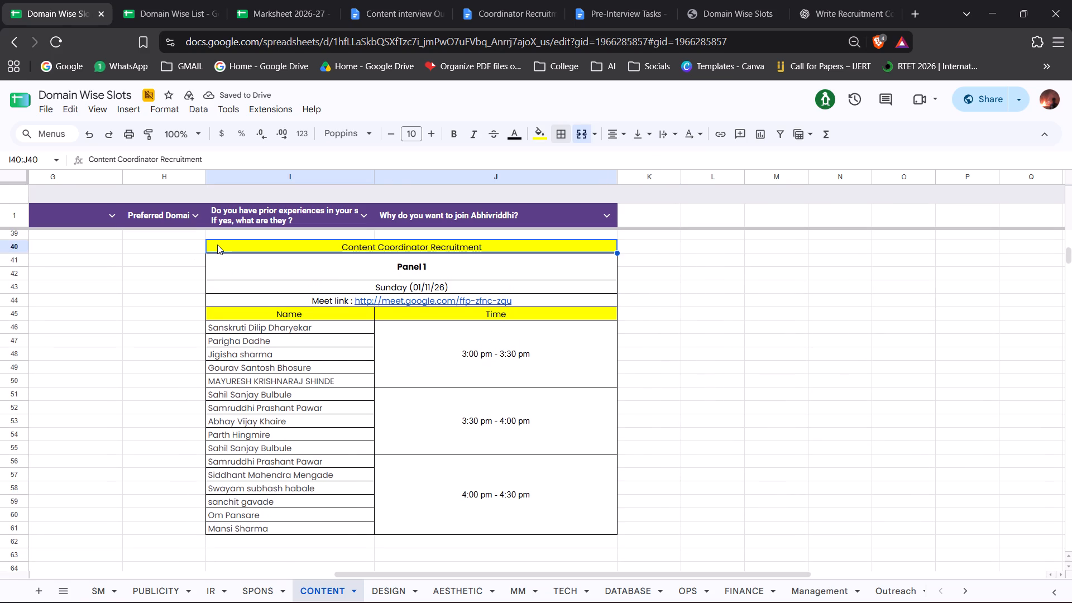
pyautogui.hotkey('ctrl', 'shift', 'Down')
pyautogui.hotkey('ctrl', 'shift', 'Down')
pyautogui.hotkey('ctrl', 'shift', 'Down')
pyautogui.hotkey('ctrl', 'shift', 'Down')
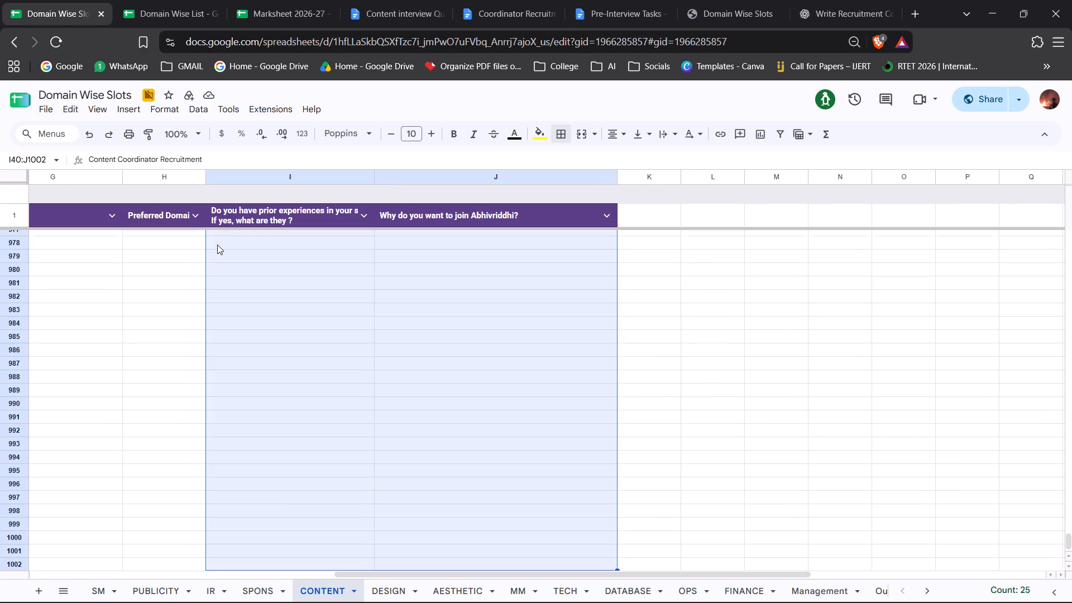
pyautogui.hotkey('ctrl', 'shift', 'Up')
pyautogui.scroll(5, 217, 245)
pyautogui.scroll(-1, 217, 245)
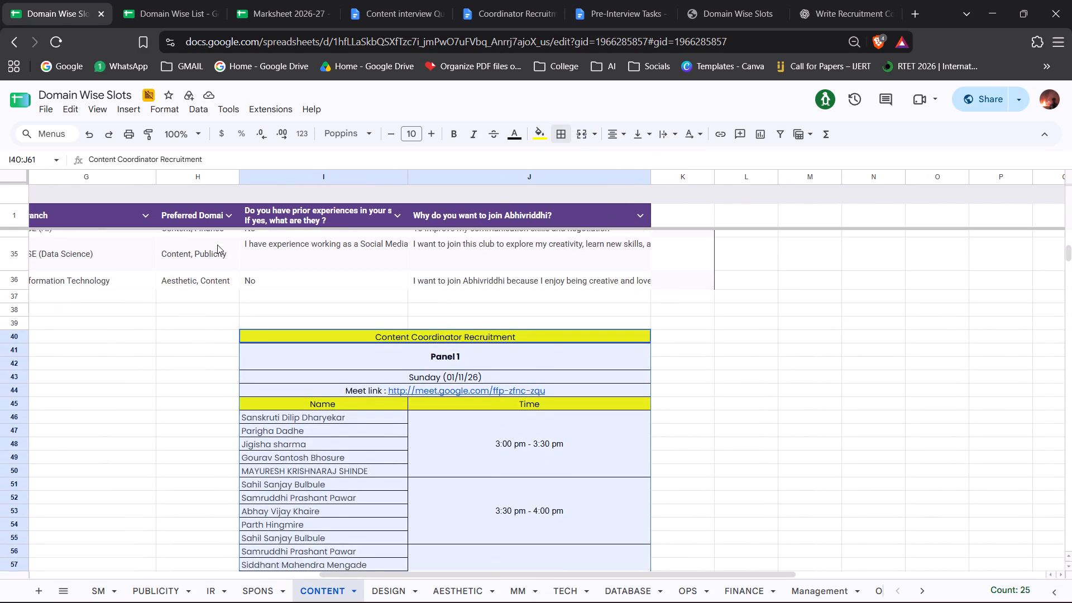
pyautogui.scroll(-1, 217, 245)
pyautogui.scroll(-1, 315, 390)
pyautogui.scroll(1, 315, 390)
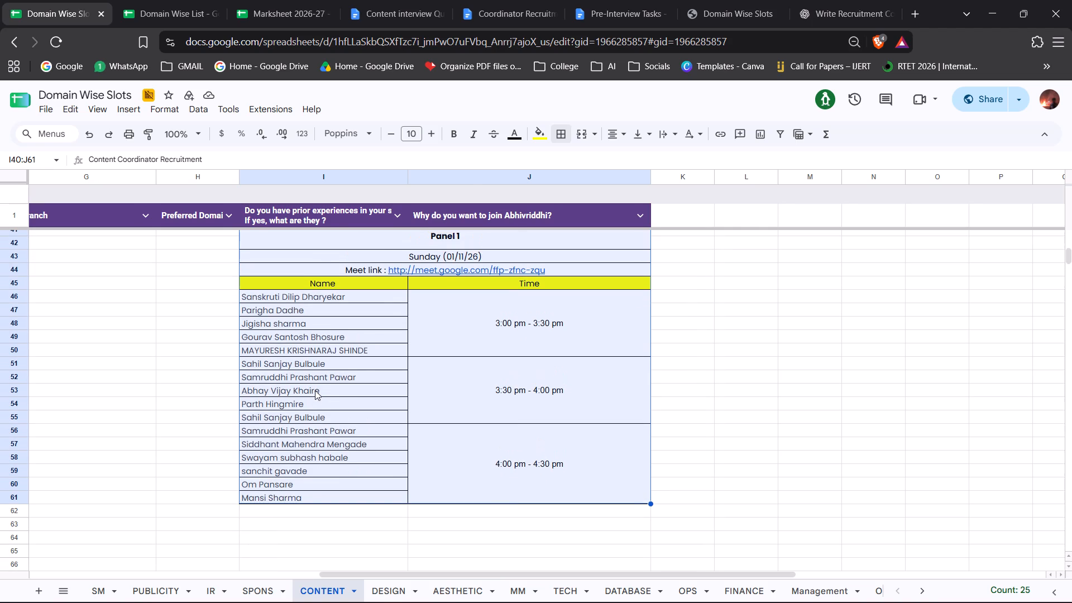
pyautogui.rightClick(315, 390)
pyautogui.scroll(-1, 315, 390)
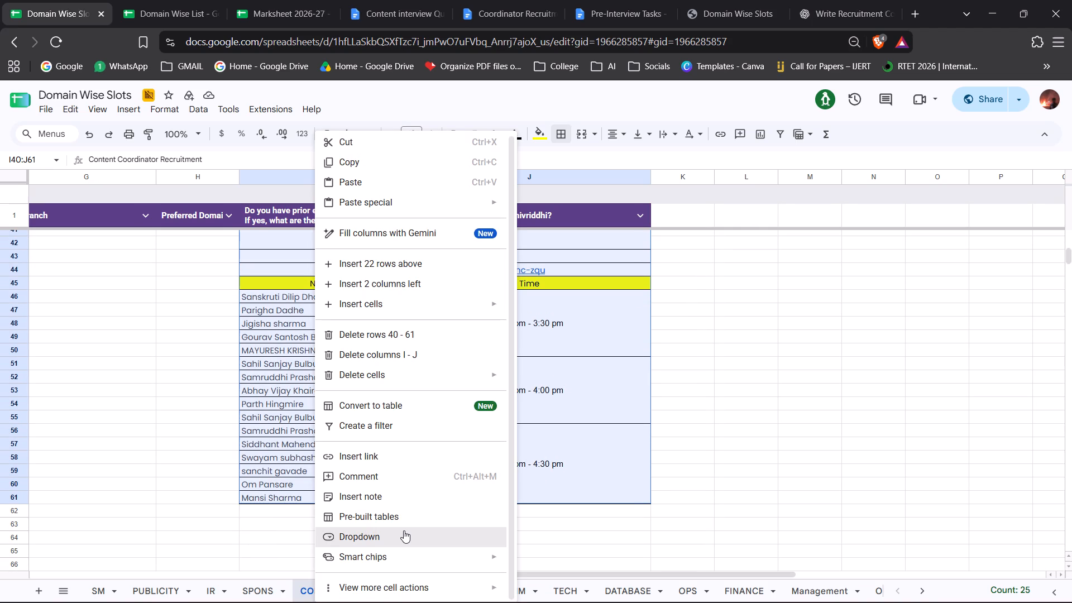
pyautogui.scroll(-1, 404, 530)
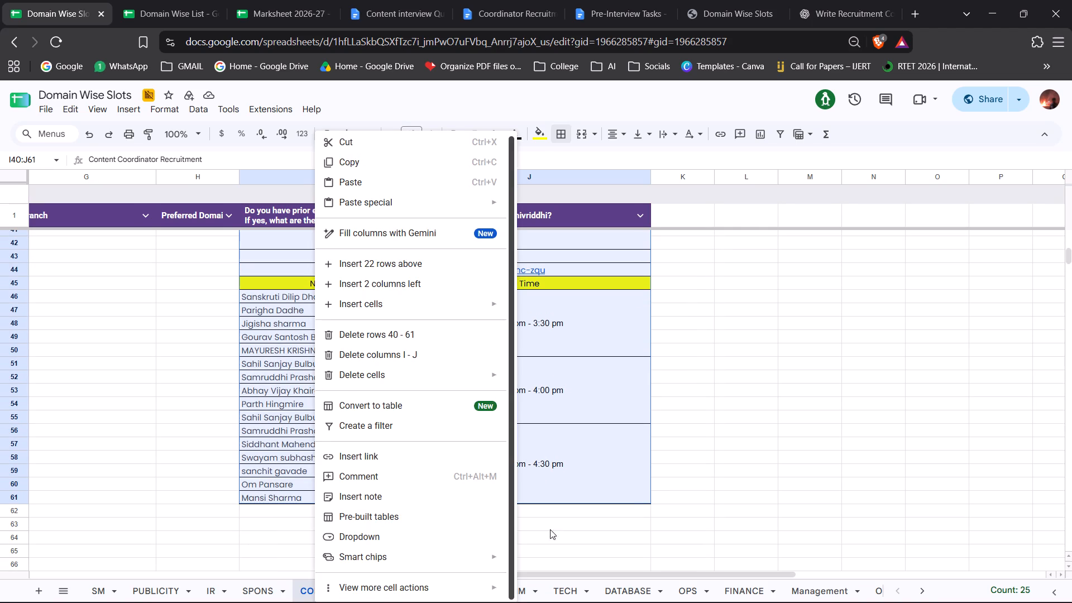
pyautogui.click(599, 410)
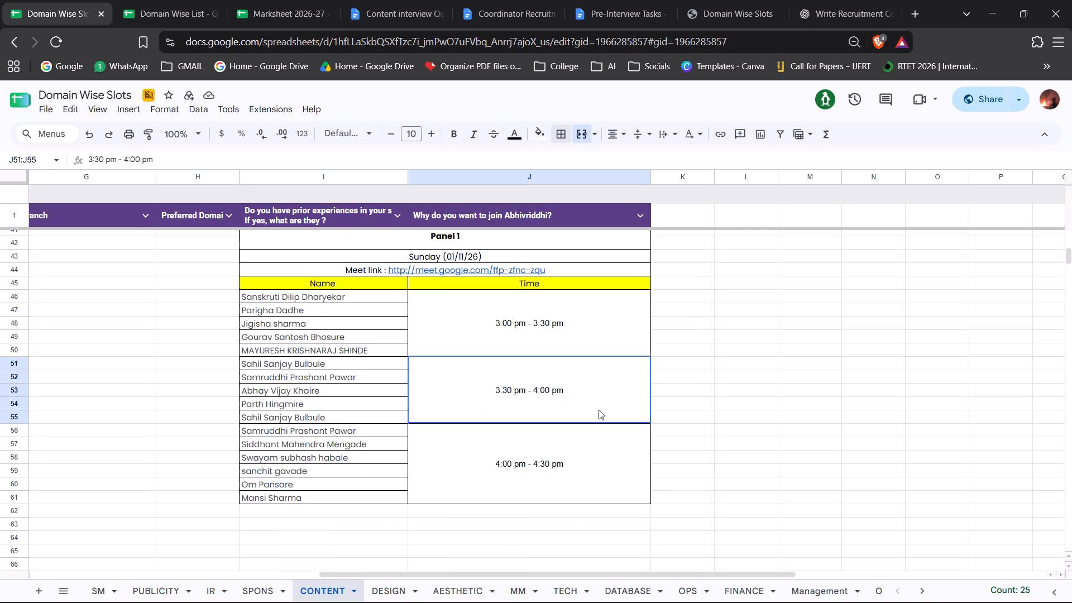
# Copy the whole Panel 1 Content Coordinator Recruitment schedule, I40:J61, from its title row through the last applicant.
pyautogui.scroll(1, 514, 366)
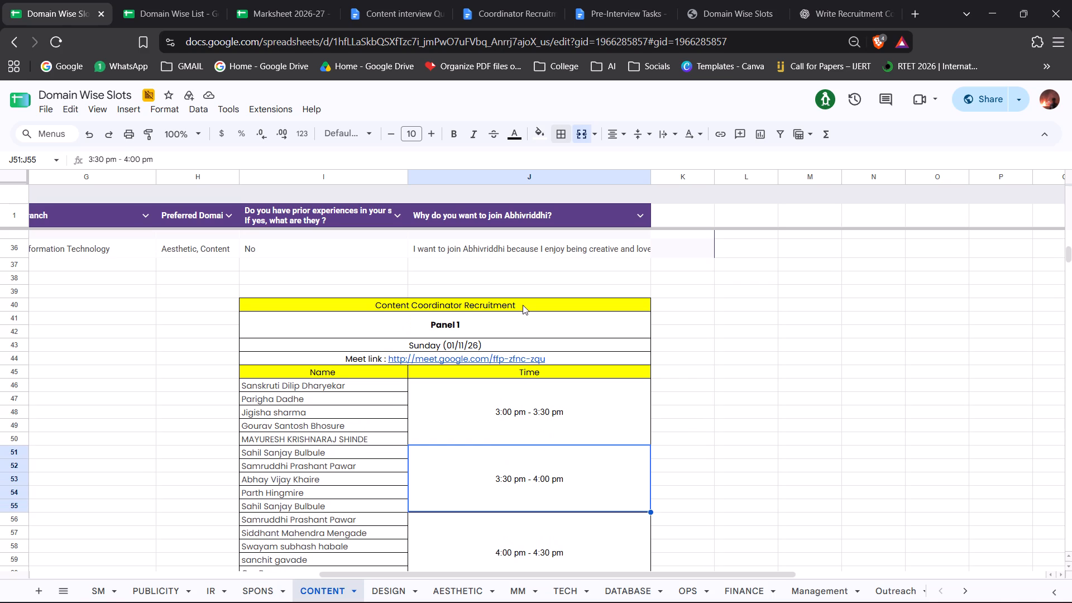
pyautogui.click(523, 304)
pyautogui.hotkey('ctrl', 'shift', 'Down')
pyautogui.hotkey('ctrl', 'shift', 'Down')
pyautogui.hotkey('ctrl', 'shift', 'Down')
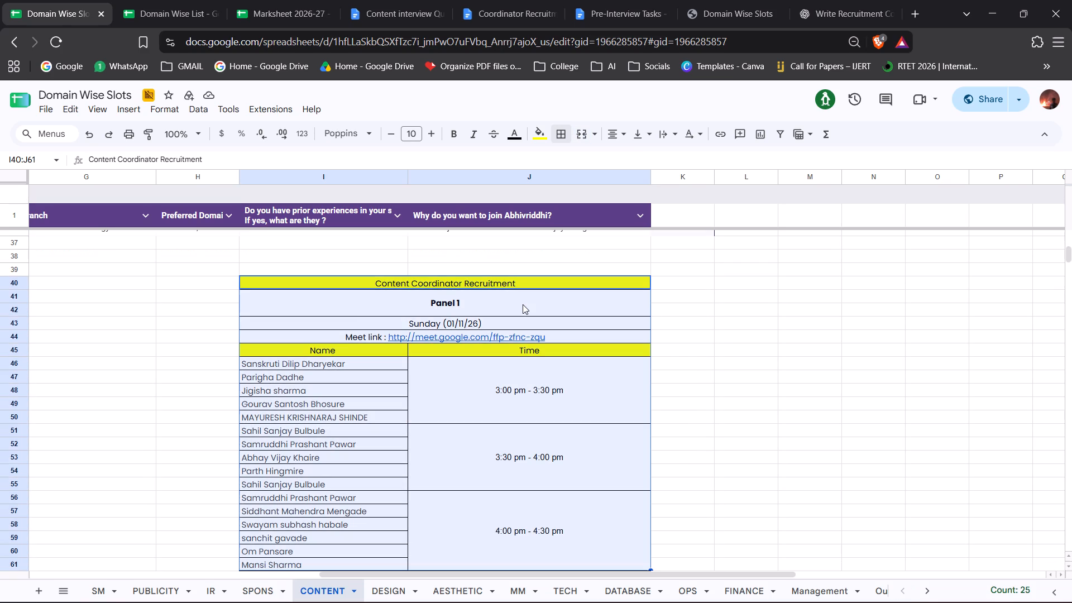
pyautogui.scroll(-1, 523, 304)
pyautogui.hotkey('ctrl', 'c')
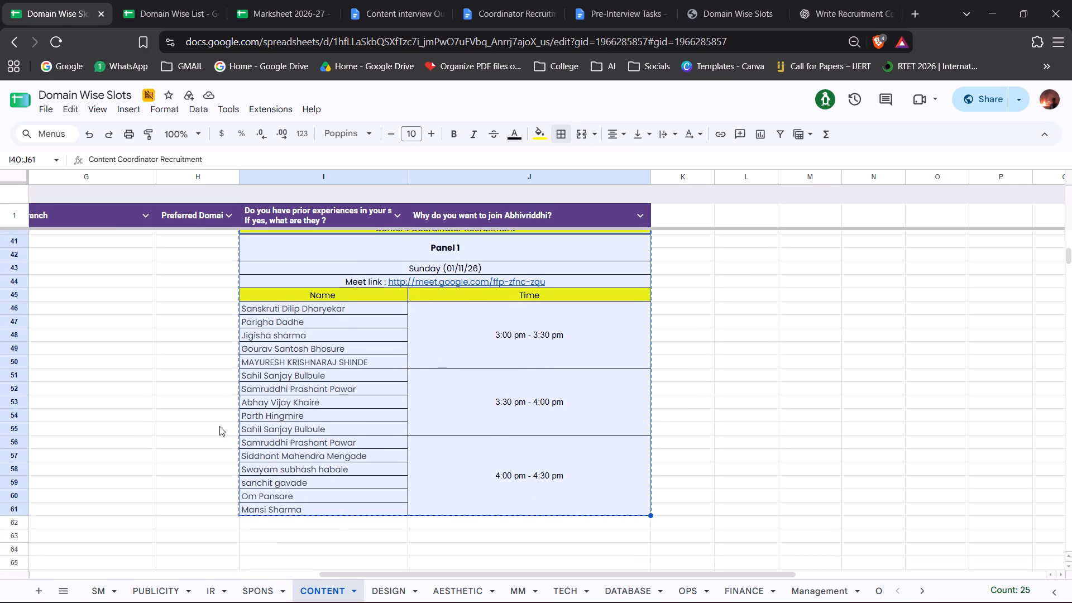
# Add a new blank sheet after the CONTENT sheet.
pyautogui.click(36, 590)
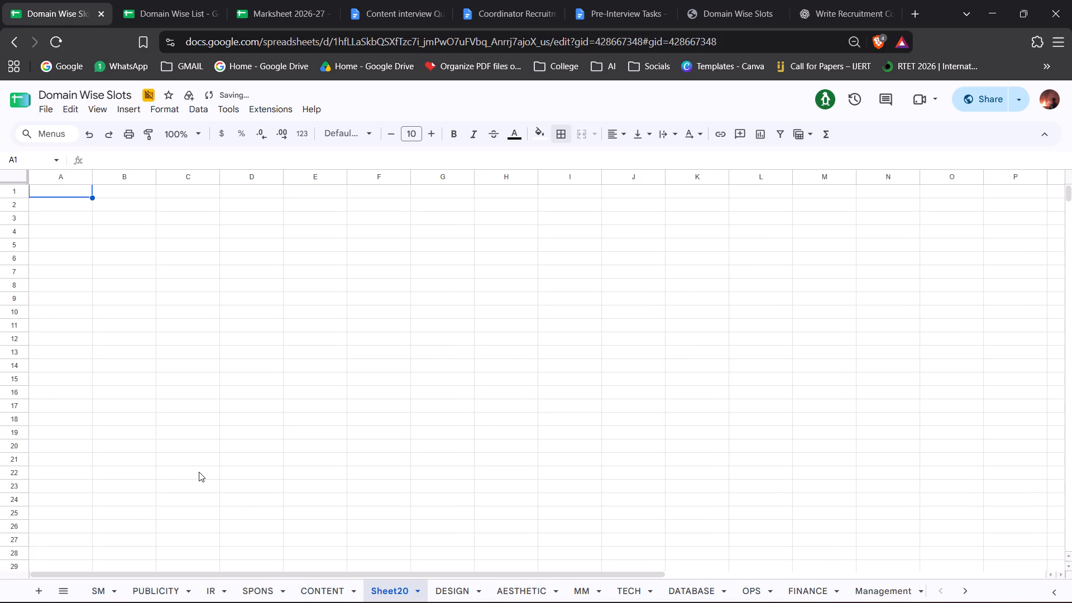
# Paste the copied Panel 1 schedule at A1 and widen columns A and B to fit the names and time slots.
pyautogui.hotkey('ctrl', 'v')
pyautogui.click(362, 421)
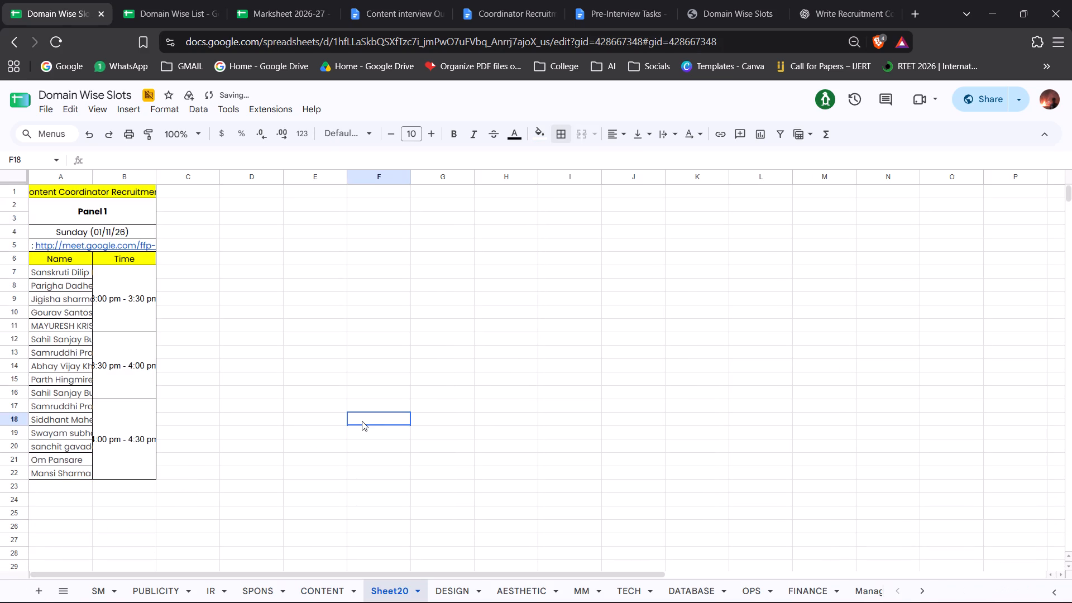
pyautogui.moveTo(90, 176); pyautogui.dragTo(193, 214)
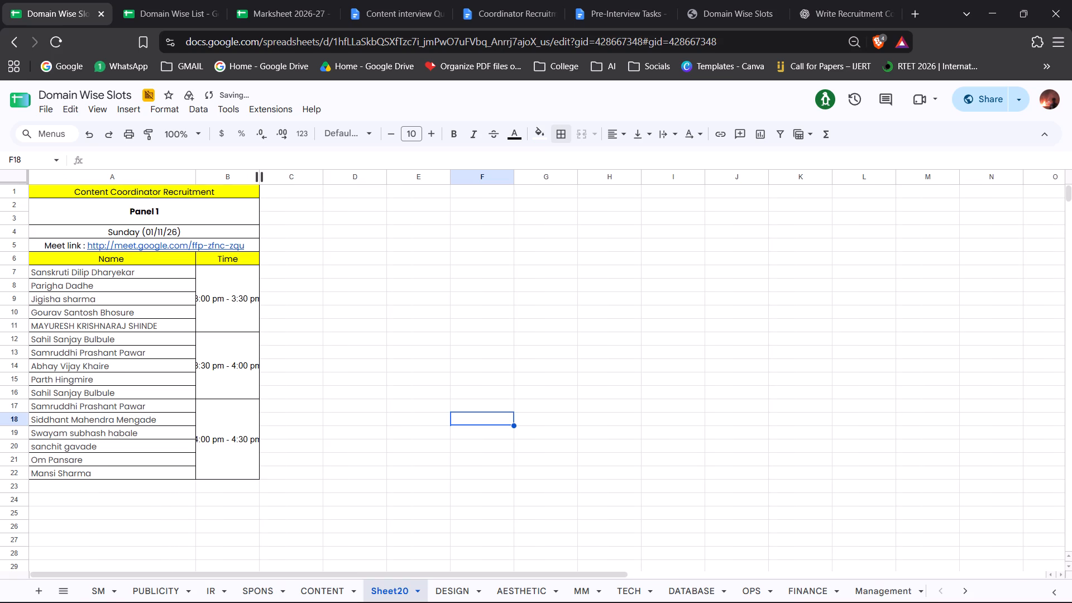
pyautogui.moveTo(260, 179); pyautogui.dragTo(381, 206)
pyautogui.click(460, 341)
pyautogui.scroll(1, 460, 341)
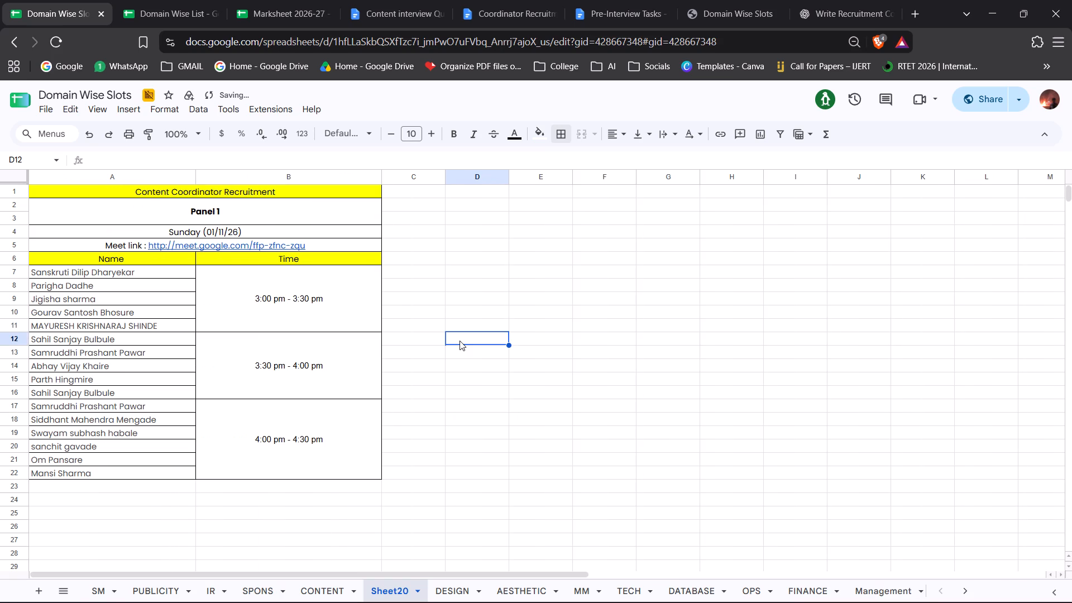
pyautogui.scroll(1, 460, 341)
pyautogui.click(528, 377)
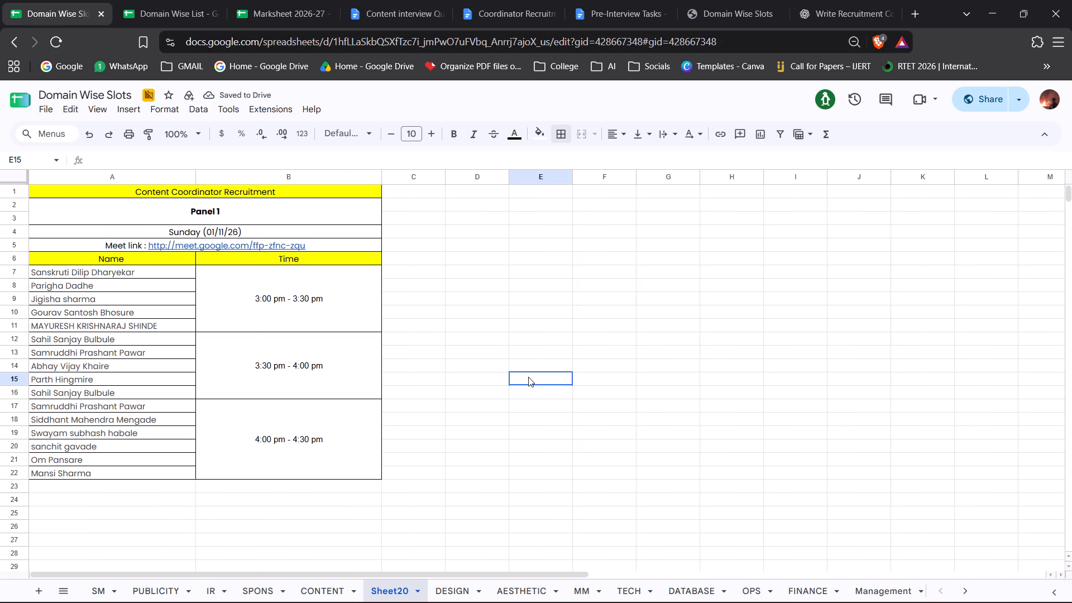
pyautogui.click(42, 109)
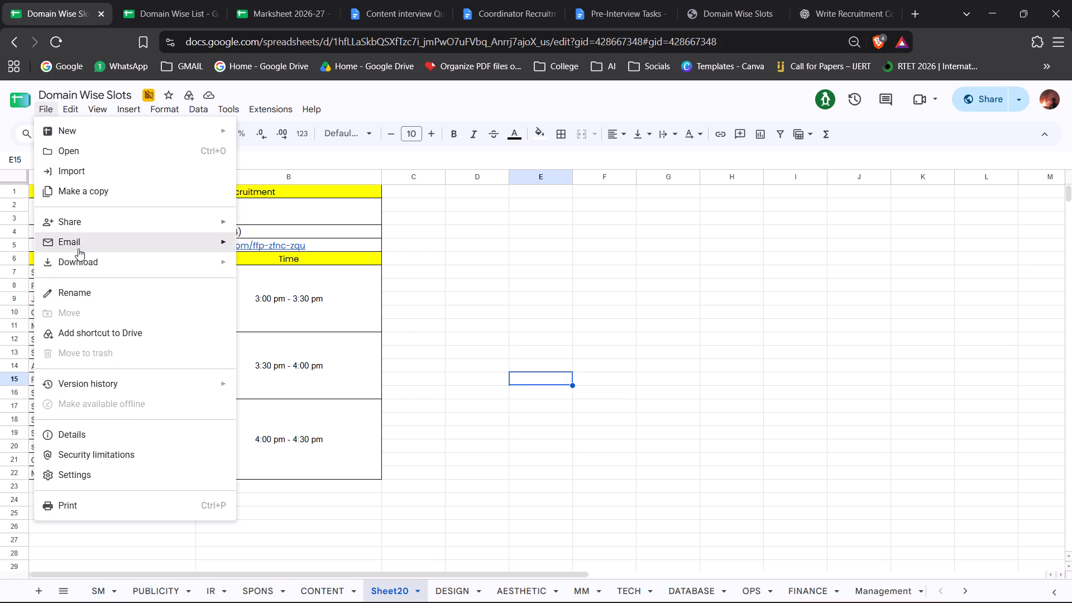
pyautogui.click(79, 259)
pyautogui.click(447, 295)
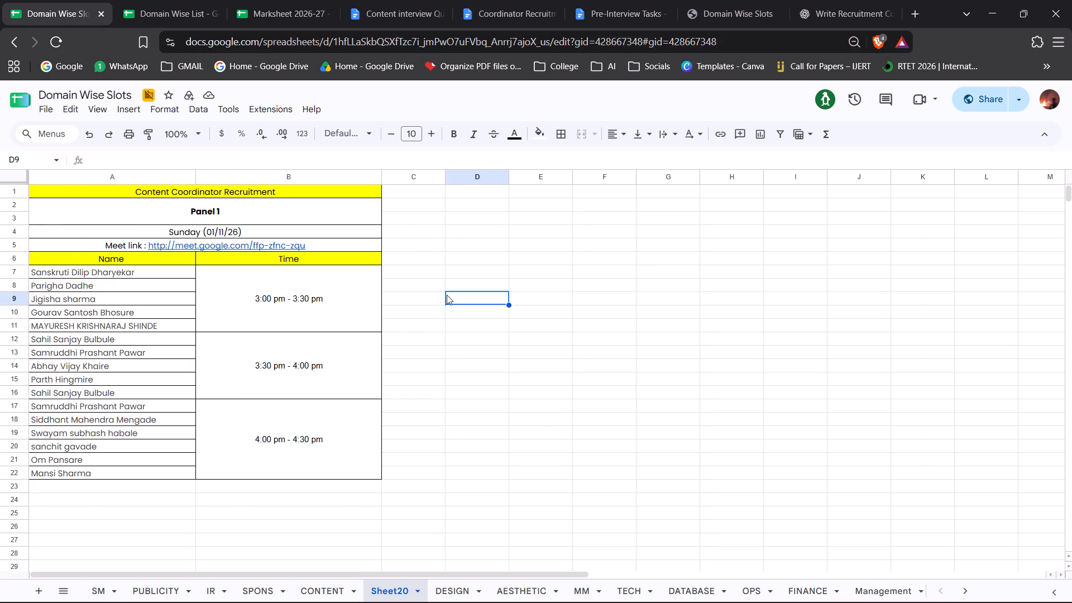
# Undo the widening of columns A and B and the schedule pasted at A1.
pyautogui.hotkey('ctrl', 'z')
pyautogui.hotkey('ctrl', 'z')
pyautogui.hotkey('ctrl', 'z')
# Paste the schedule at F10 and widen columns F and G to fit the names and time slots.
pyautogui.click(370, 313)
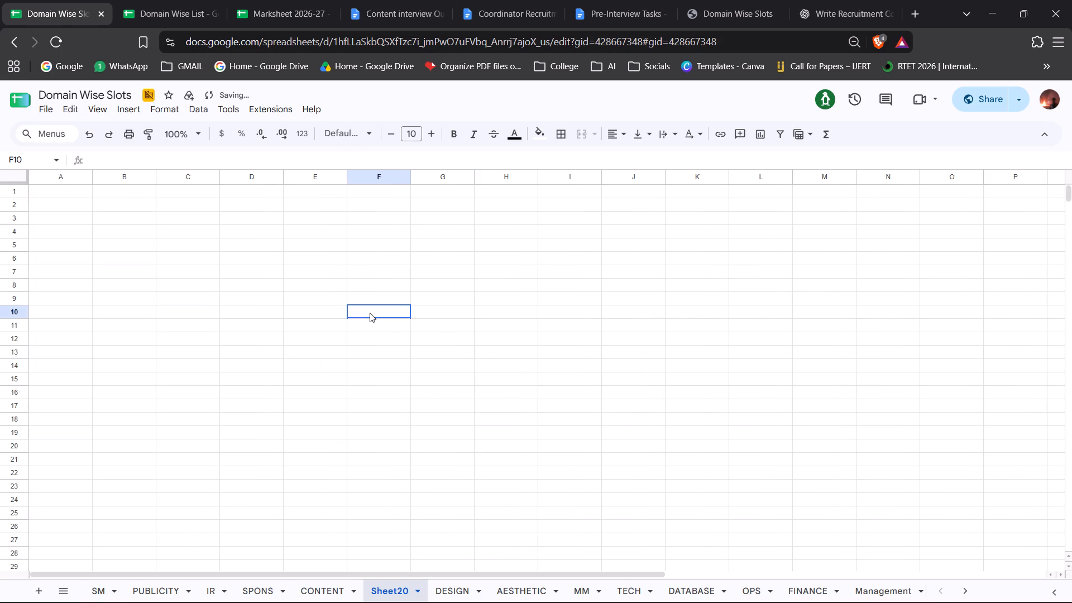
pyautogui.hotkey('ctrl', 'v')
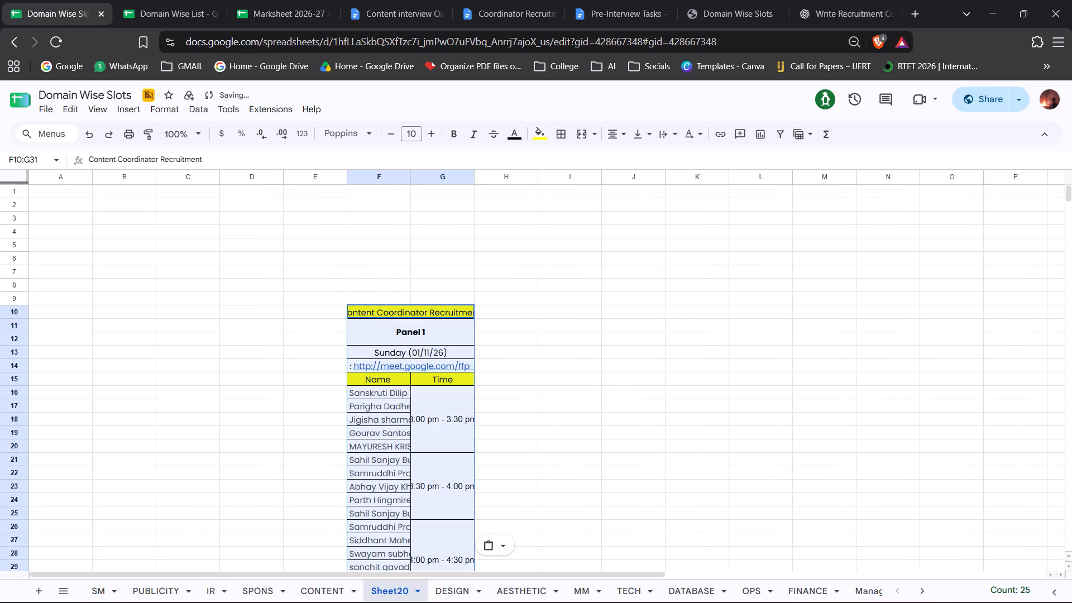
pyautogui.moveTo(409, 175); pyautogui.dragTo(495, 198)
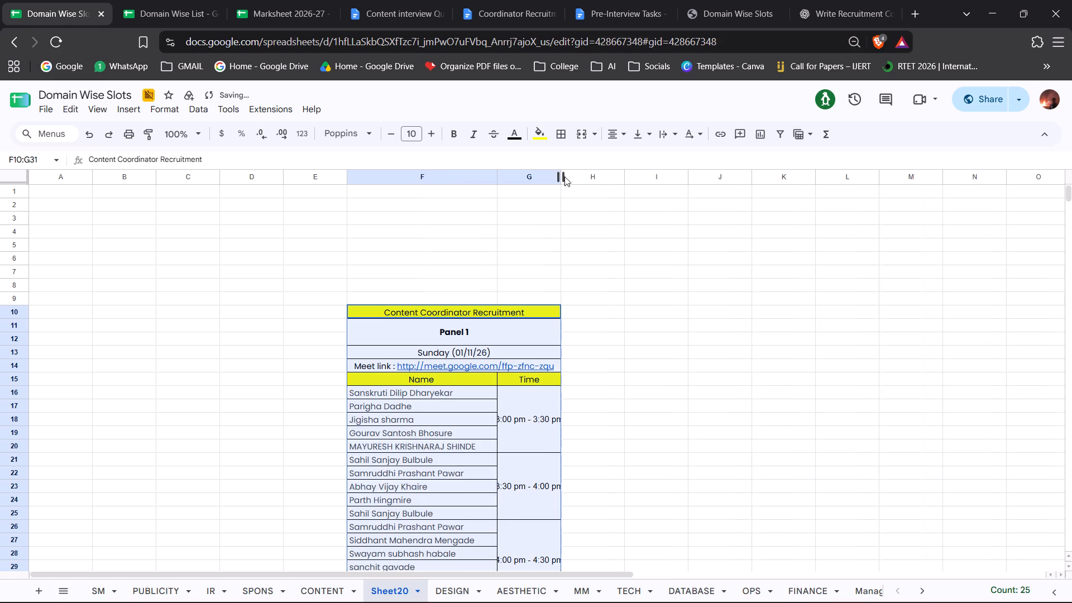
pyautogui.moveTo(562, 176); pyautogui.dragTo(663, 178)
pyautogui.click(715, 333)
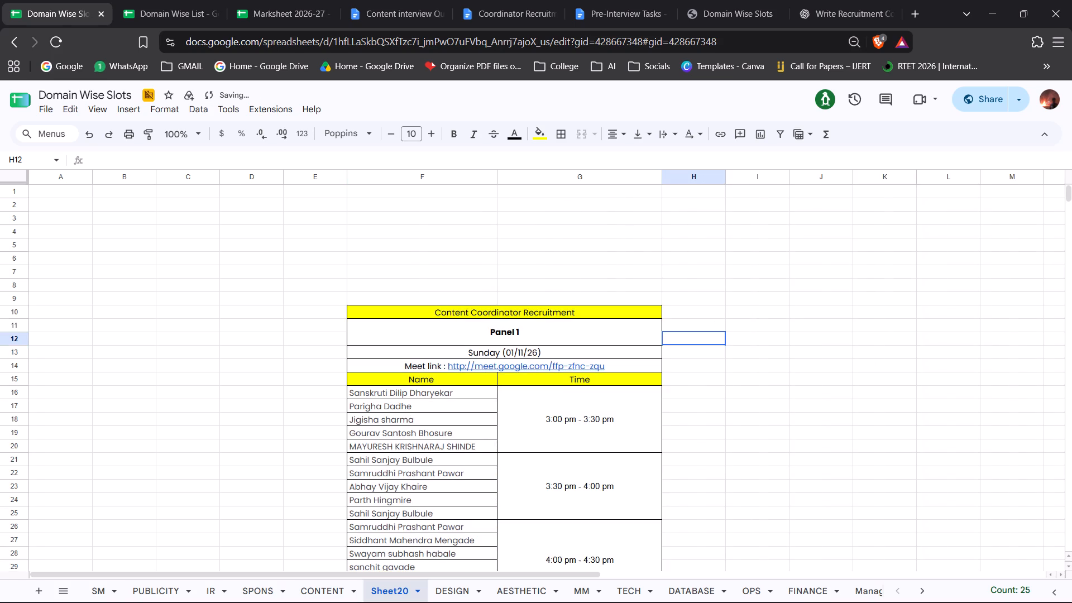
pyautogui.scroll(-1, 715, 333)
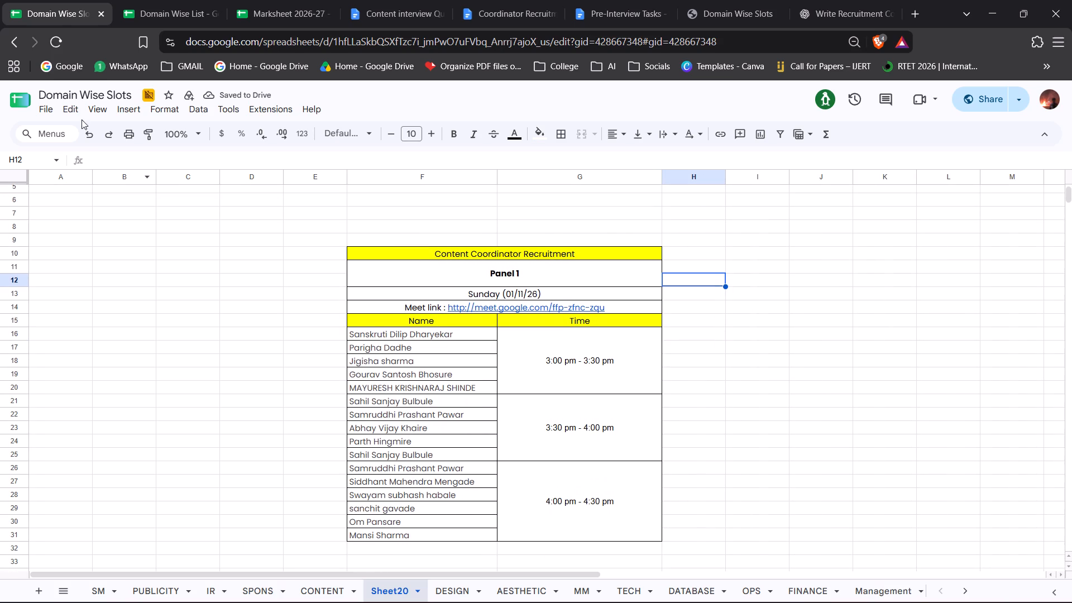
# Set up a PDF download of the current sheet with A4 paper size and Fit to page scale.
pyautogui.click(45, 109)
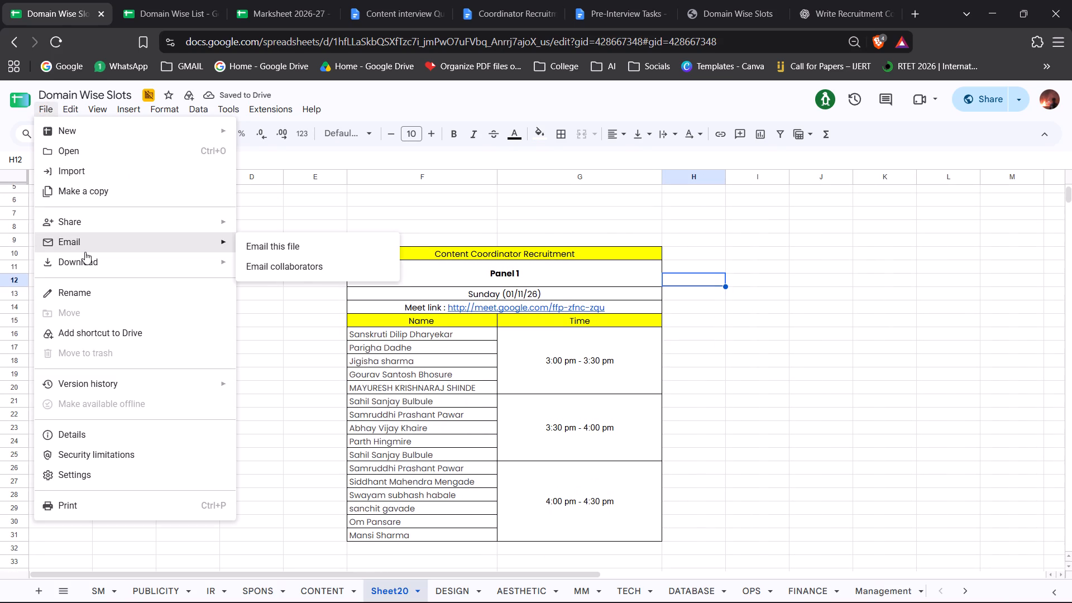
pyautogui.click(95, 261)
pyautogui.click(283, 308)
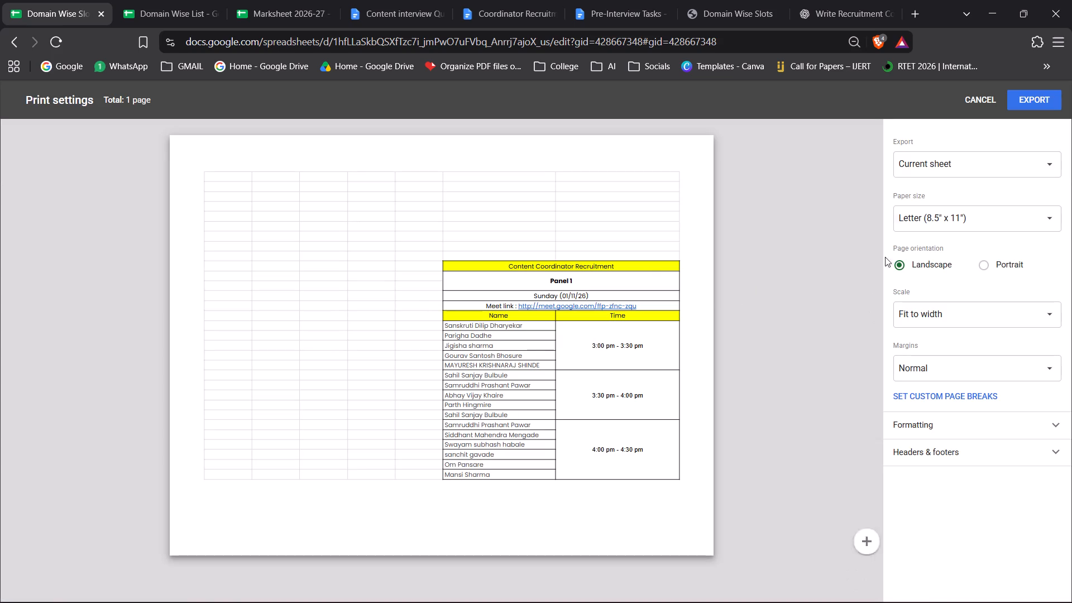
pyautogui.click(923, 224)
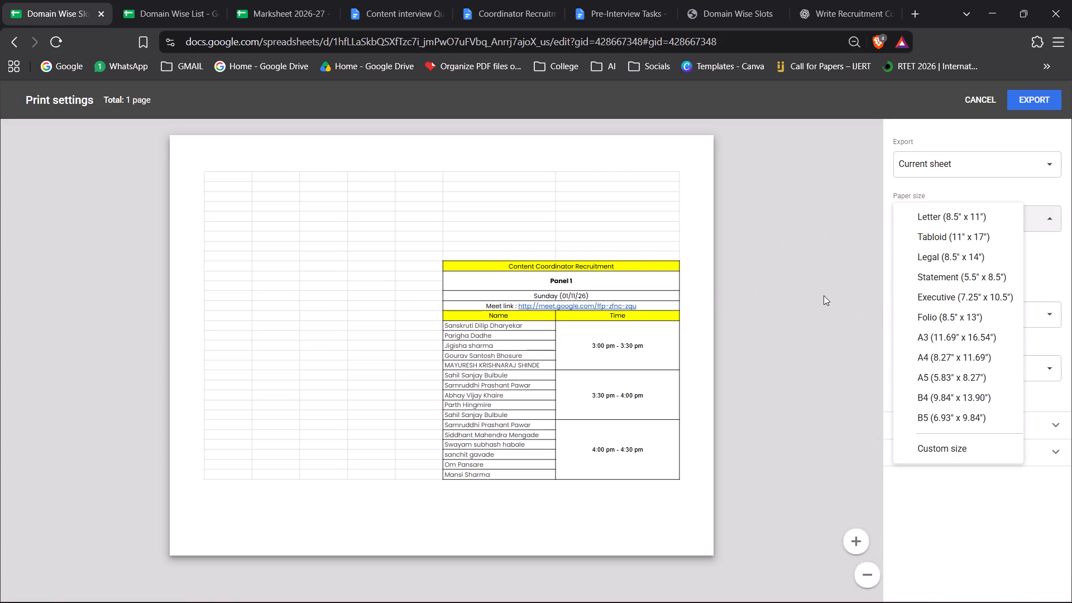
pyautogui.click(926, 358)
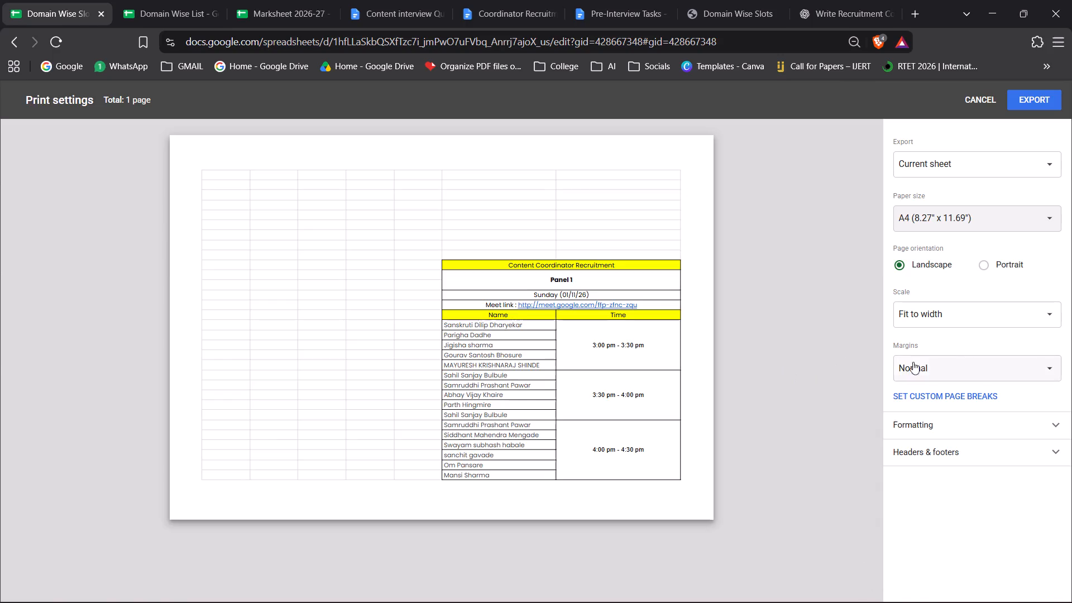
pyautogui.click(927, 297)
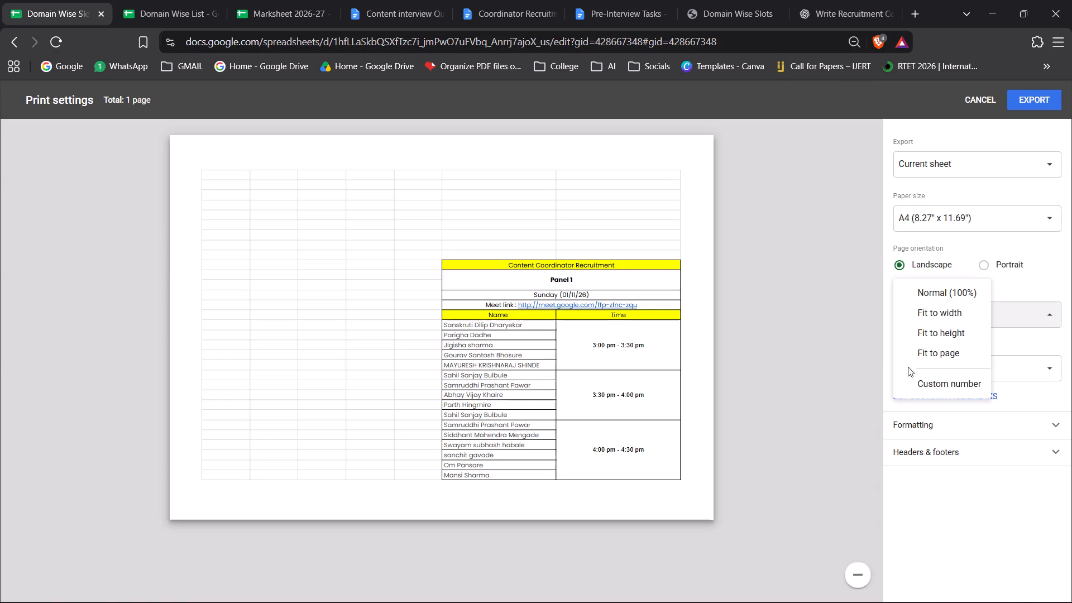
pyautogui.click(932, 358)
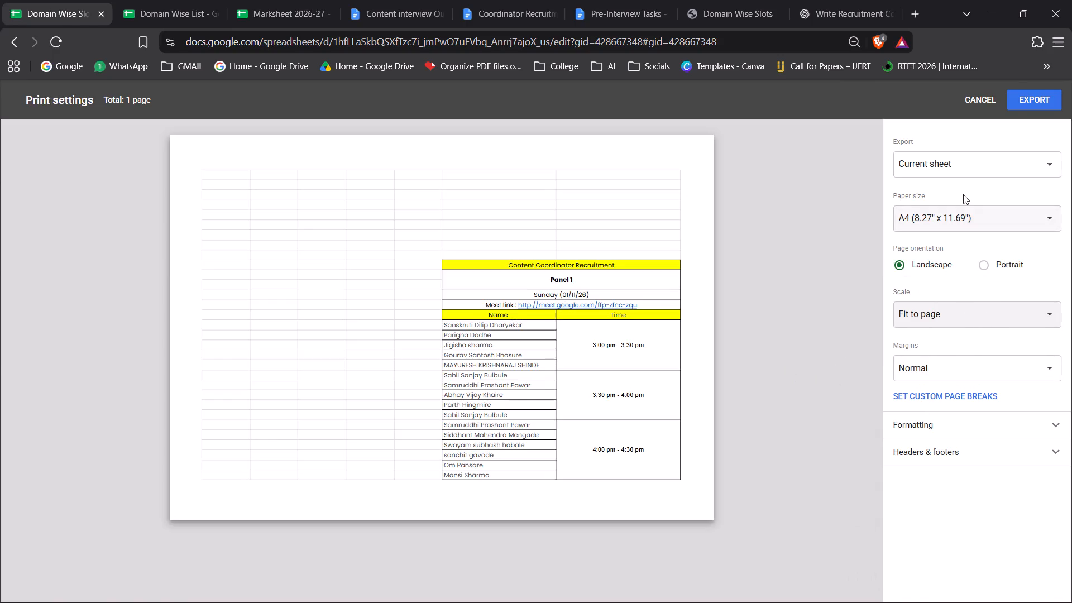
# Export the sheet and save it in Downloads as Domain Wise Slots - Sheet20.pdf.
pyautogui.click(1026, 110)
pyautogui.click(1036, 100)
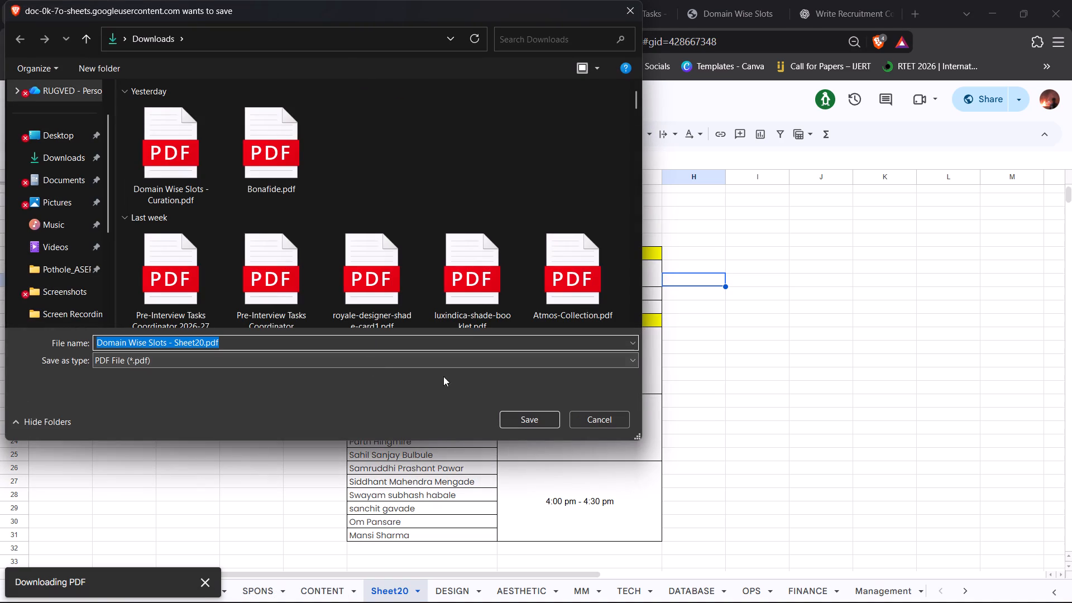
pyautogui.click(520, 424)
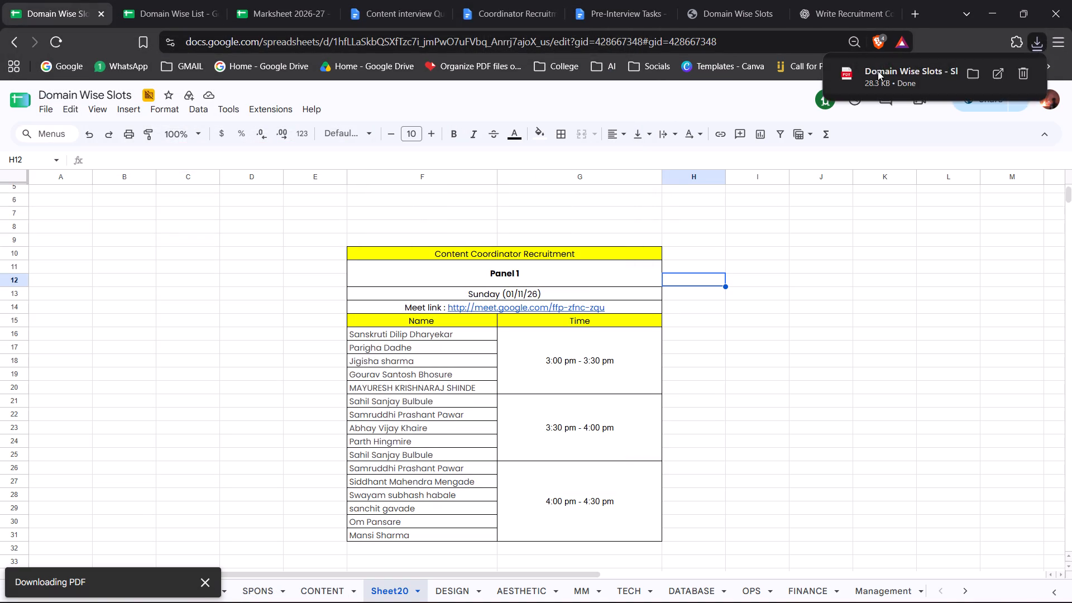
# Open the downloaded PDF, examine how the schedule is placed on the page, and close it.
pyautogui.click(883, 72)
pyautogui.scroll(-2, 578, 311)
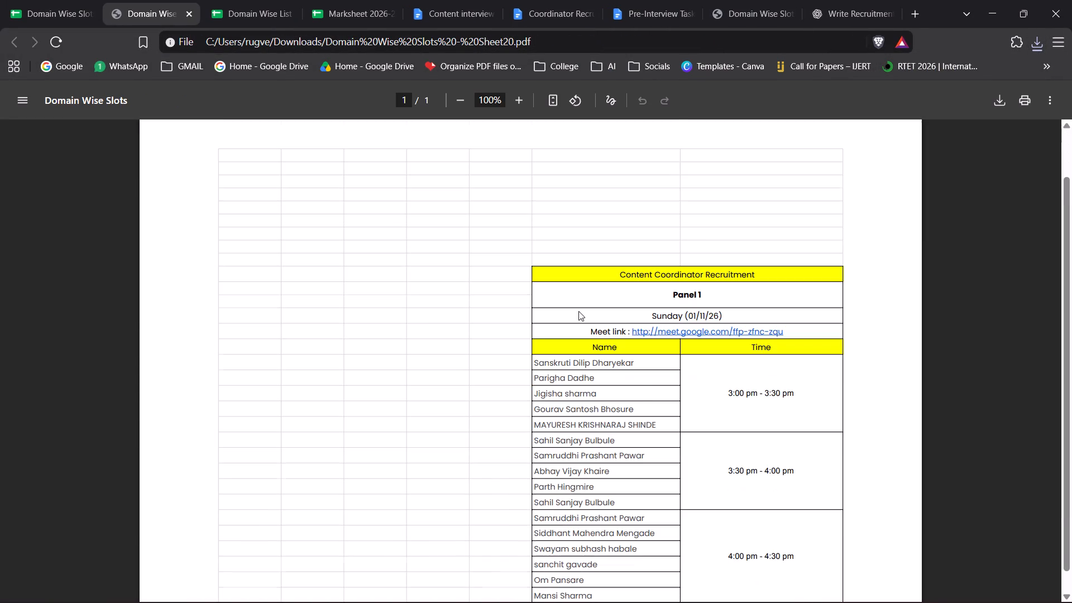
pyautogui.scroll(1, 578, 311)
pyautogui.scroll(-1, 578, 311)
pyautogui.scroll(1, 578, 311)
pyautogui.scroll(-1, 578, 311)
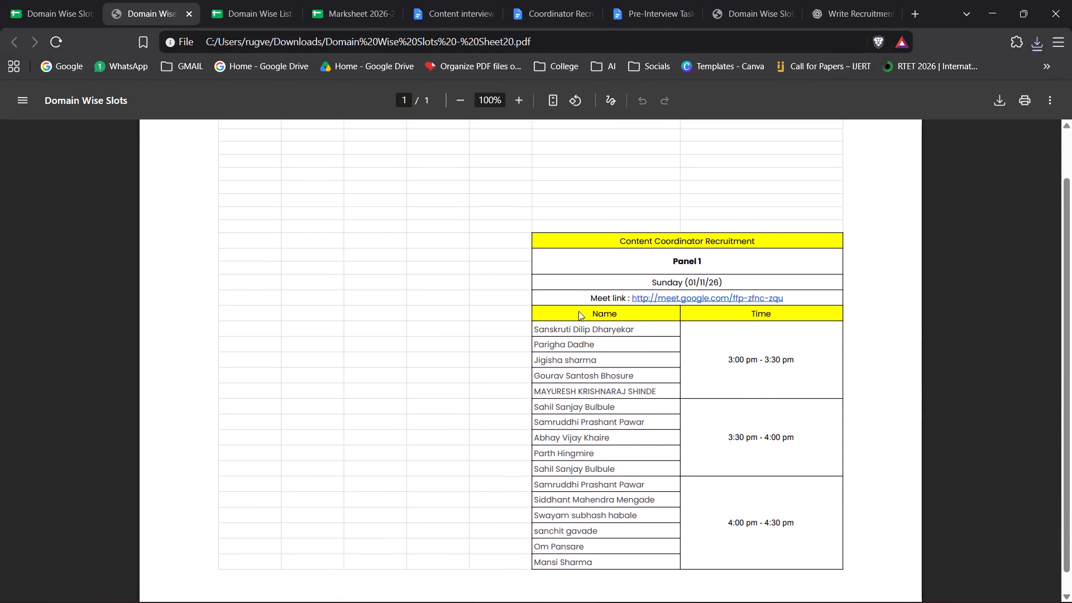
pyautogui.click(184, 16)
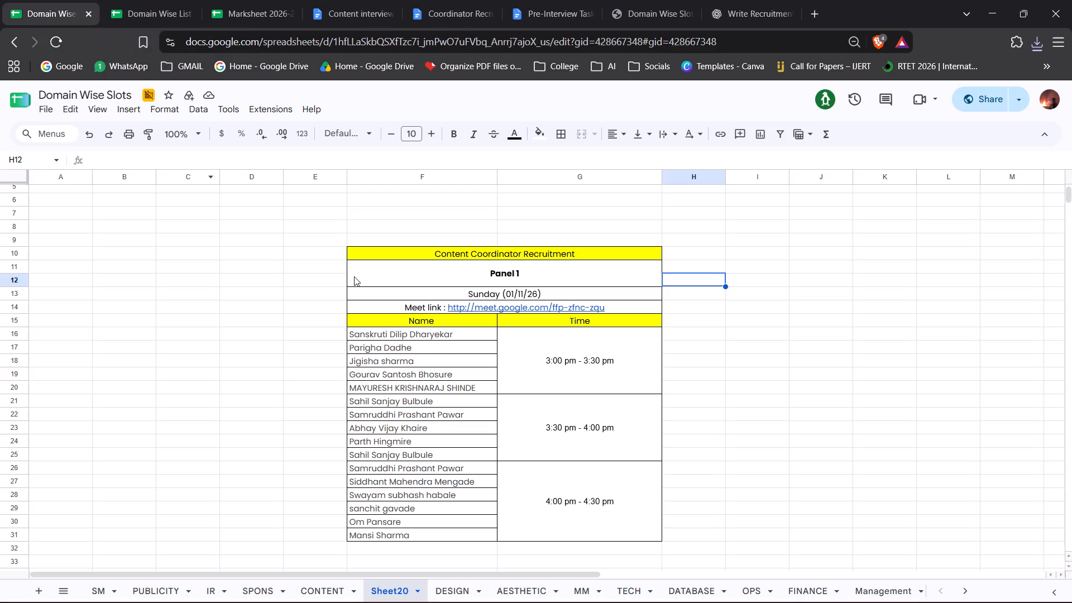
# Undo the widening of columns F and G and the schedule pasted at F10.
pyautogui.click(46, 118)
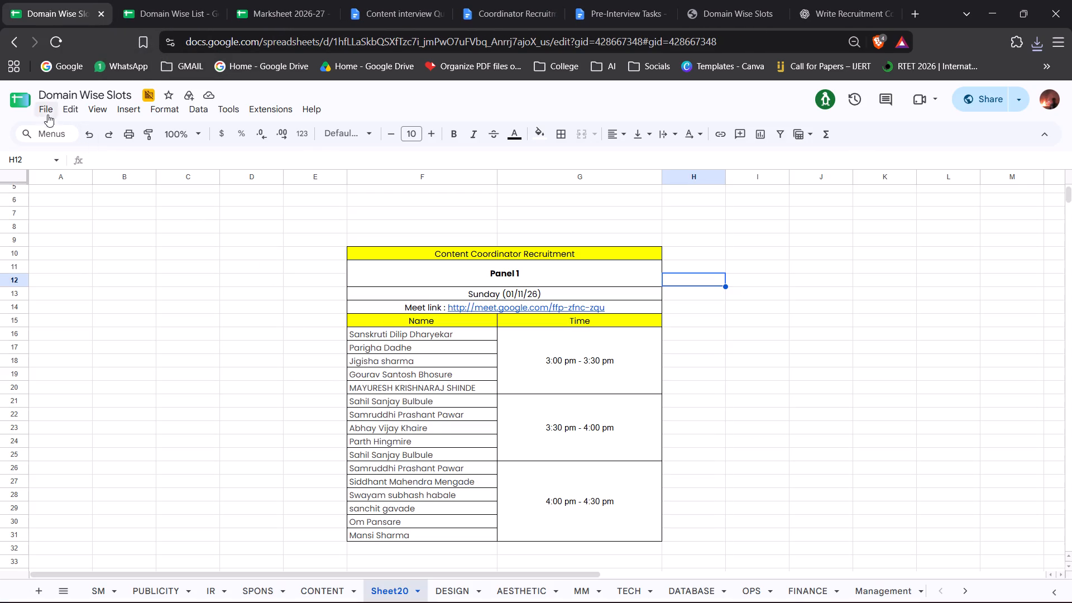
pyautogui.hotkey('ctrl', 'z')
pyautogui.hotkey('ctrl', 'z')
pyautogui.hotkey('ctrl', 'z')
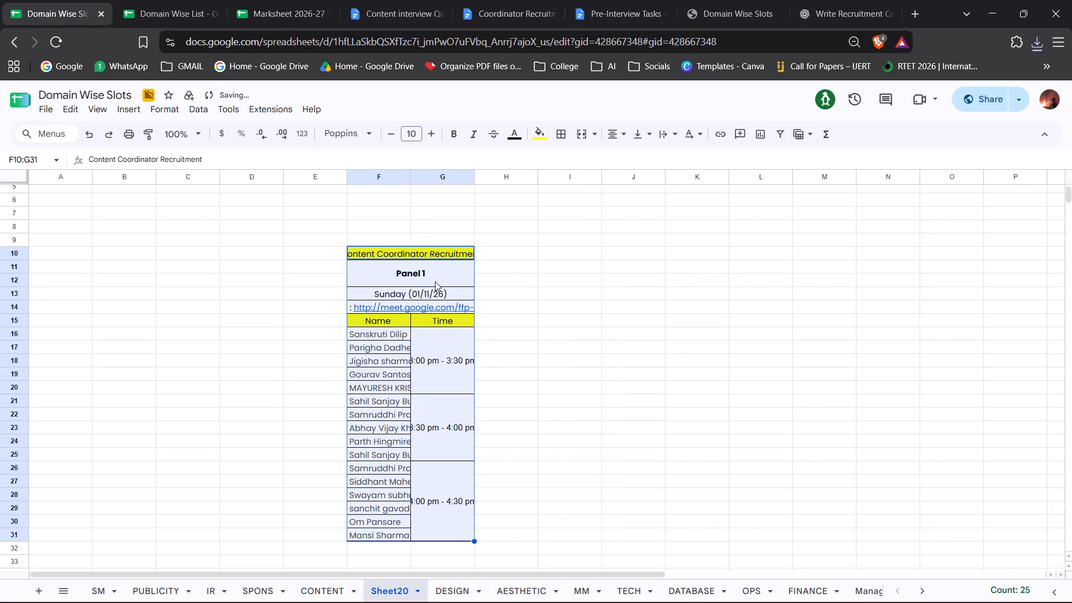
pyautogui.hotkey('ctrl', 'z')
# Paste the schedule at B2 and widen columns B and C to fit the names and time slots.
pyautogui.scroll(2, 222, 267)
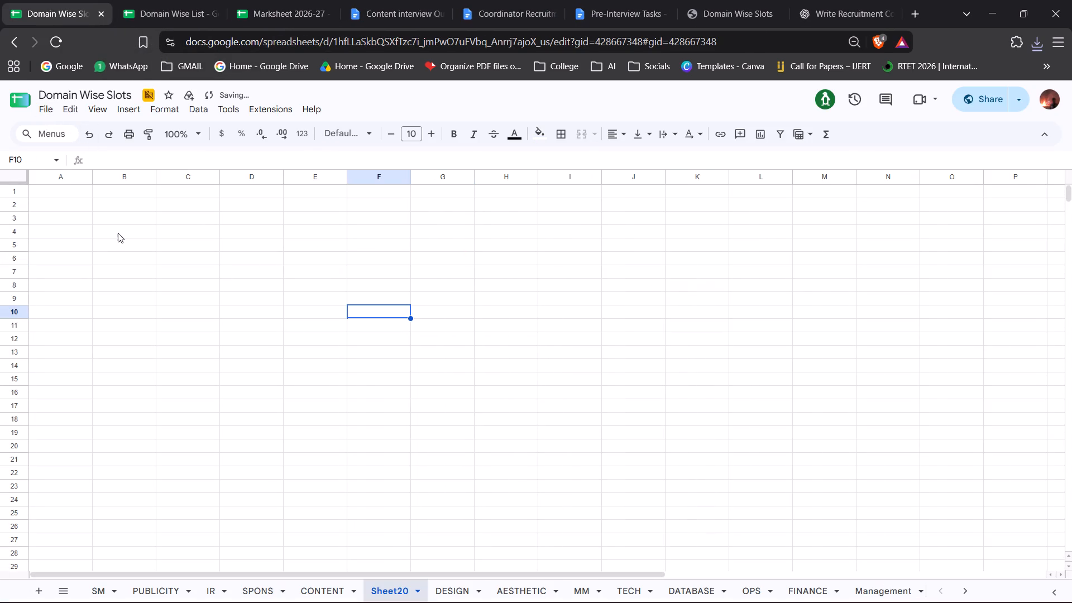
pyautogui.click(116, 236)
pyautogui.click(132, 208)
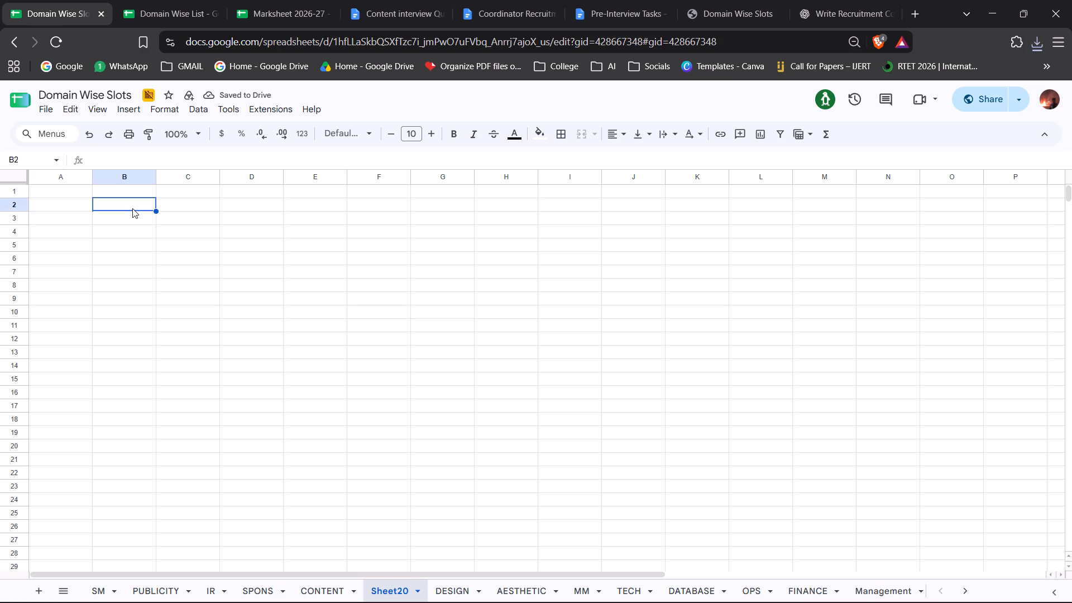
pyautogui.hotkey('ctrl', 'v')
pyautogui.moveTo(157, 173); pyautogui.dragTo(257, 184)
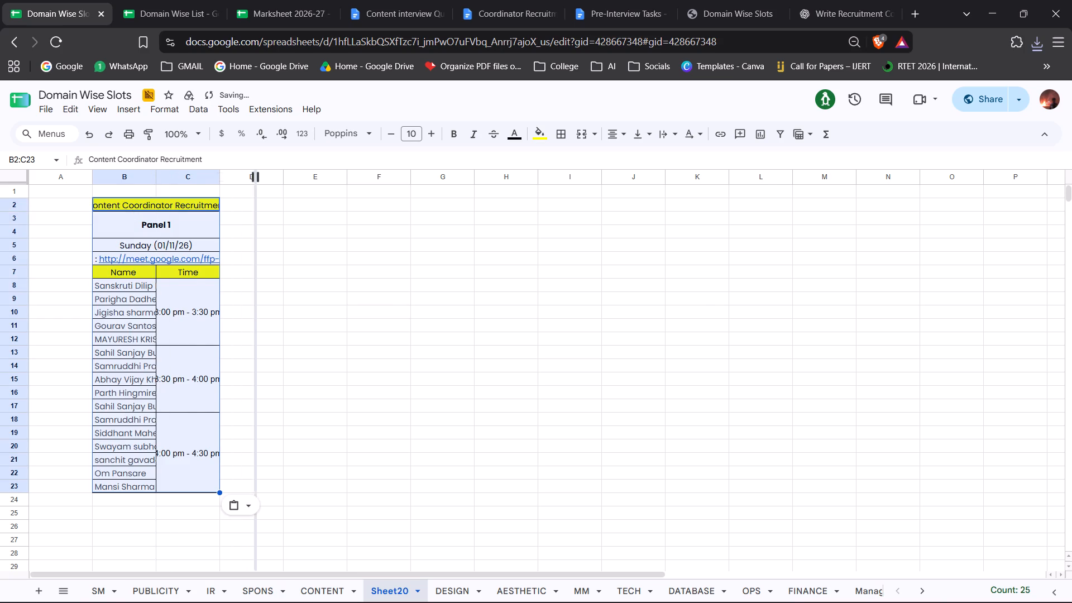
pyautogui.moveTo(257, 184); pyautogui.dragTo(259, 185)
pyautogui.moveTo(326, 173); pyautogui.dragTo(415, 180)
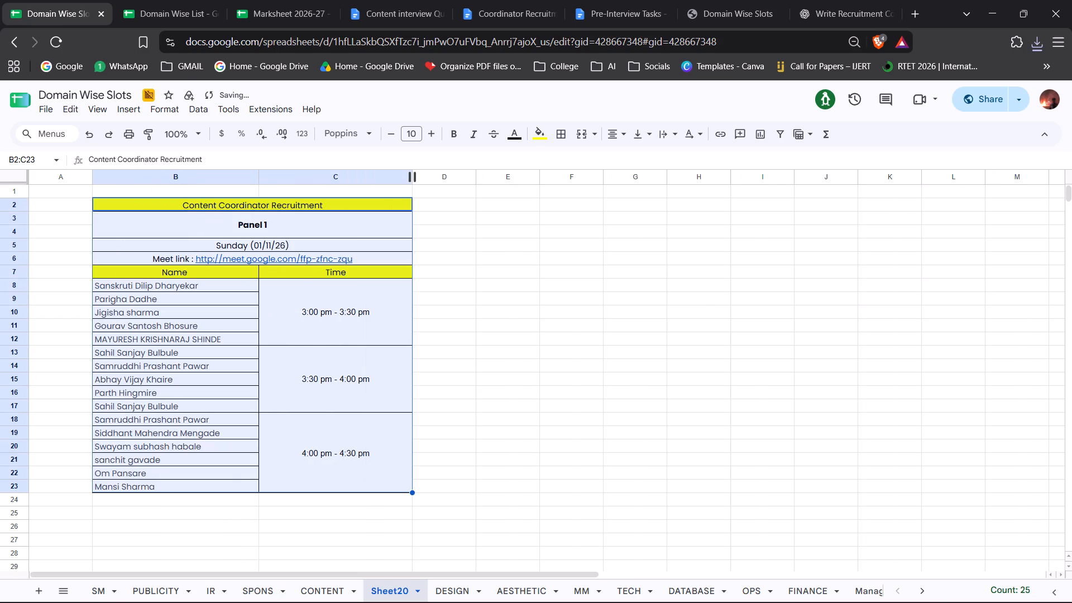
pyautogui.click(489, 326)
# Set up a new PDF download of the sheet with gridlines and notes turned off.
pyautogui.click(46, 116)
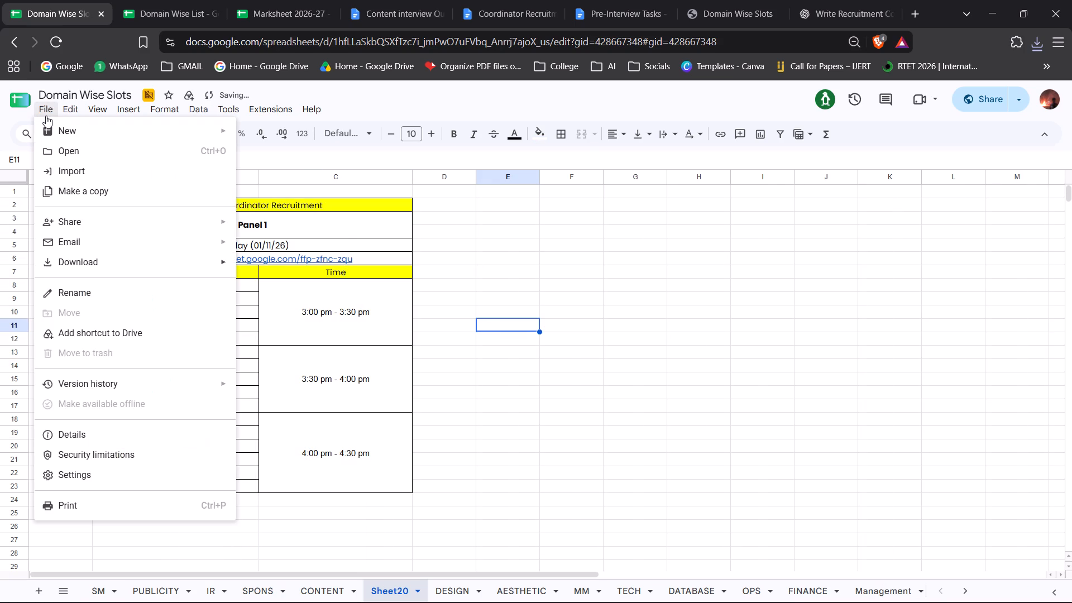
pyautogui.click(87, 263)
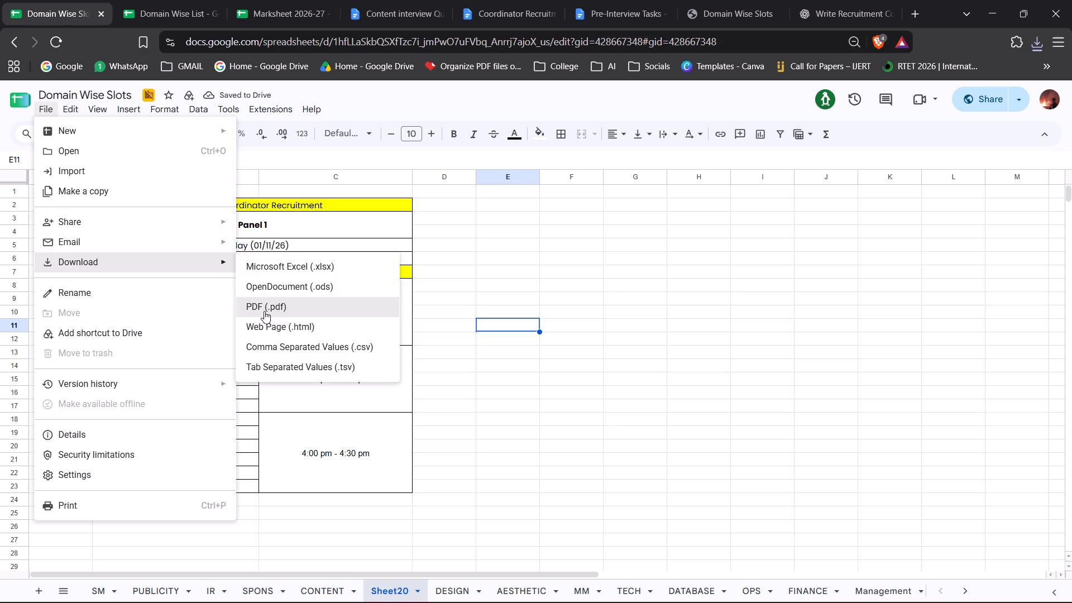
pyautogui.click(264, 311)
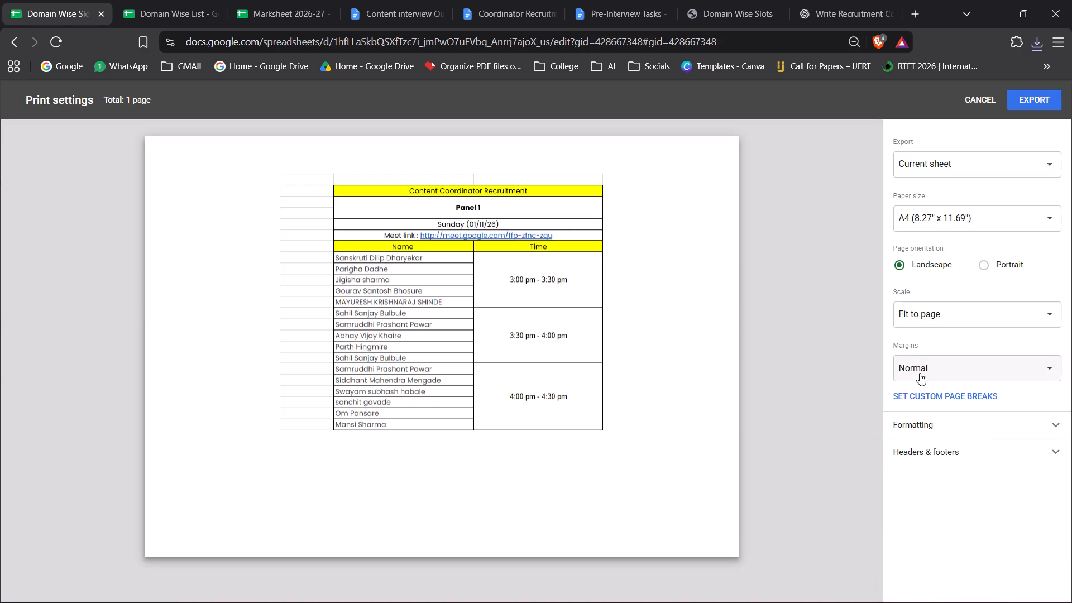
pyautogui.click(926, 434)
pyautogui.scroll(-2, 926, 434)
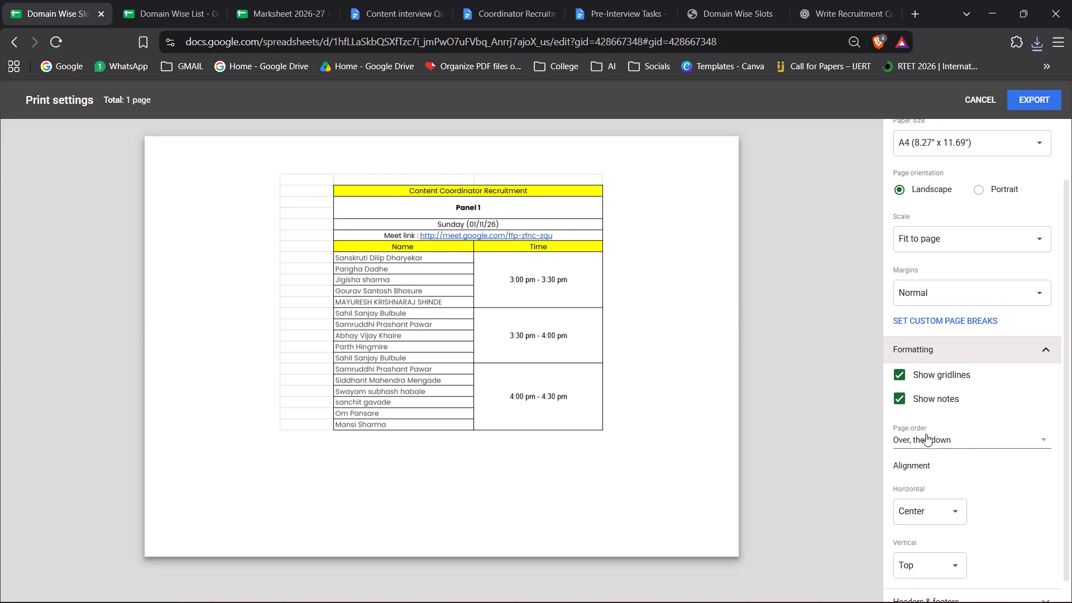
pyautogui.click(904, 362)
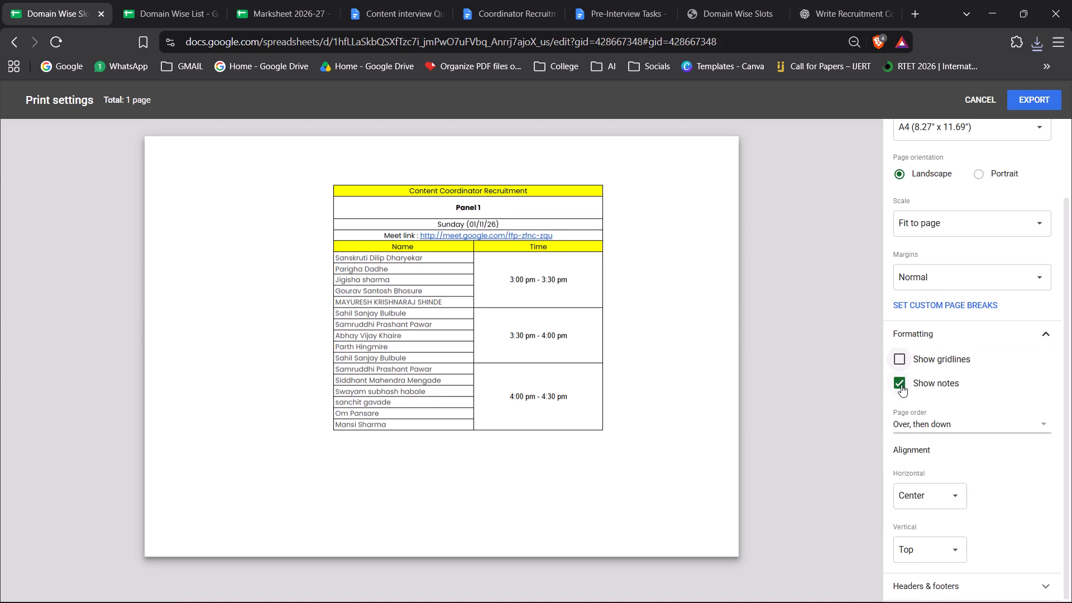
pyautogui.click(901, 385)
# Set the PDF page's horizontal alignment to Left and review the remaining export settings.
pyautogui.scroll(-1, 901, 385)
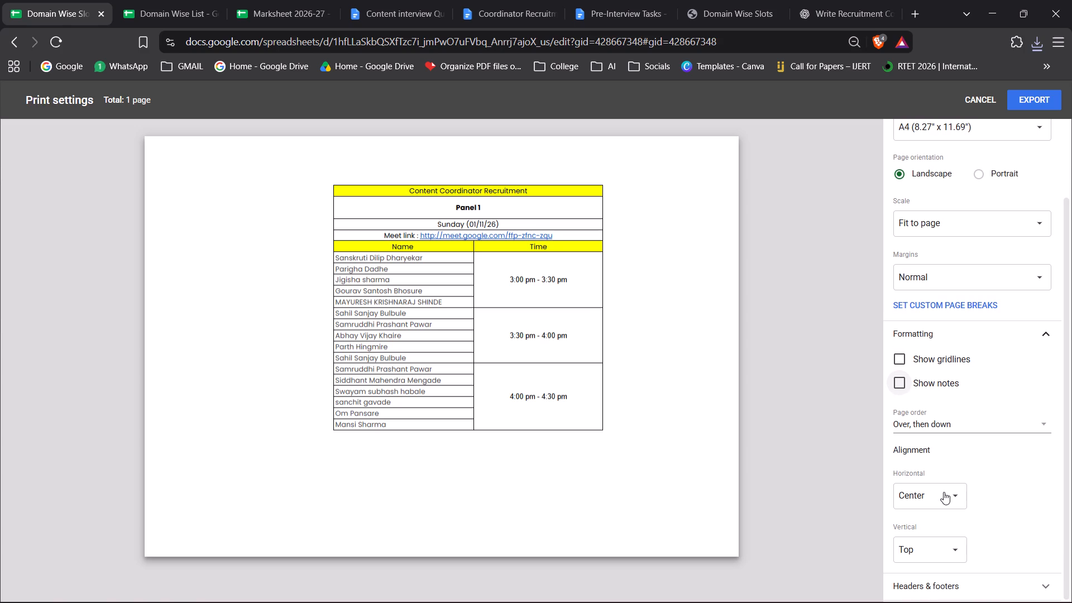
pyautogui.click(943, 492)
pyautogui.click(1033, 486)
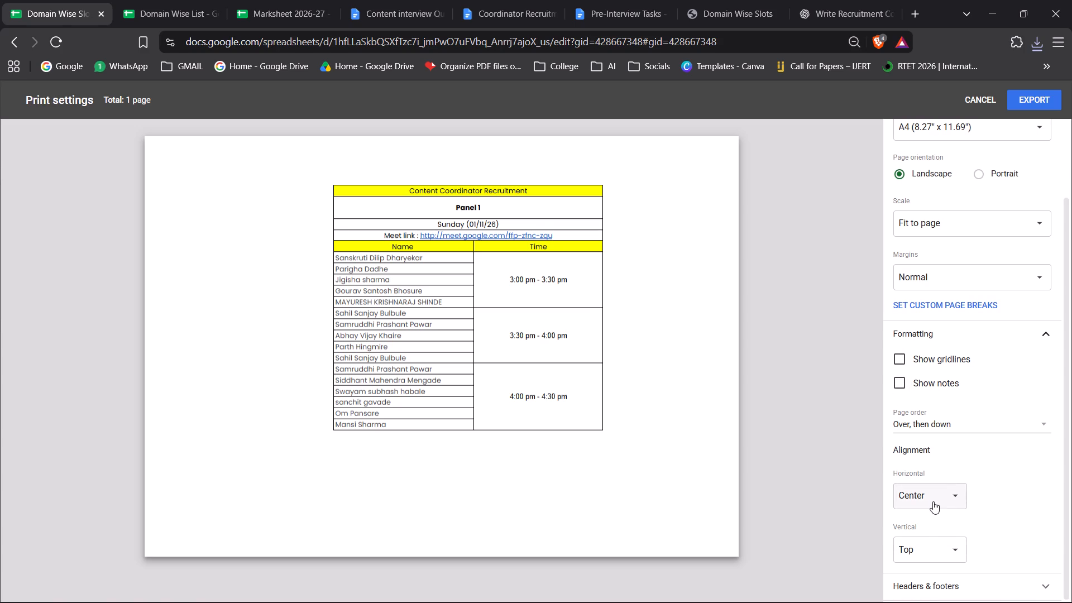
pyautogui.click(933, 501)
pyautogui.click(927, 516)
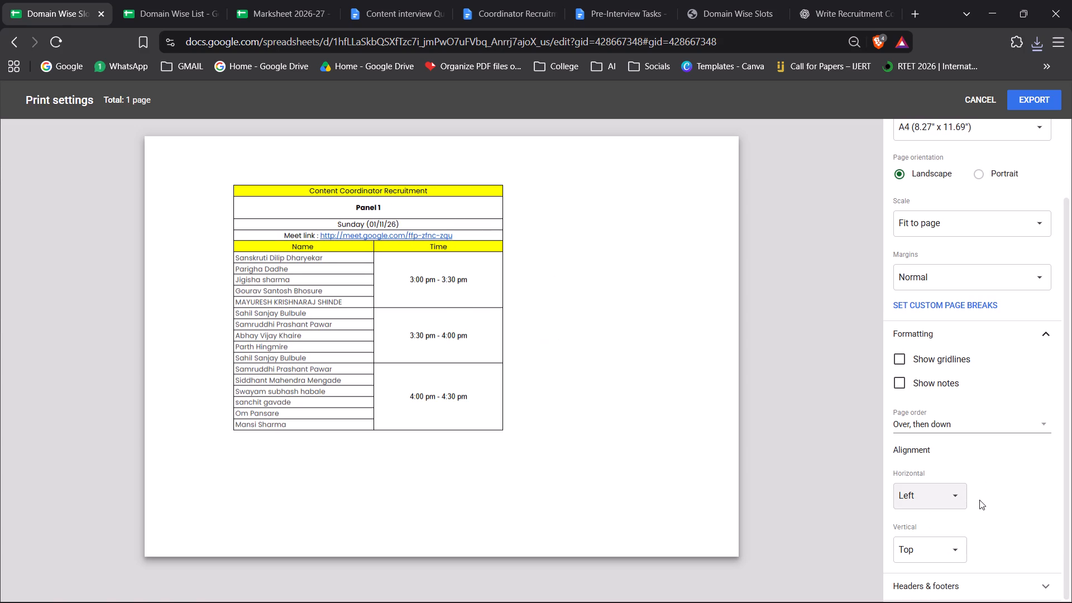
pyautogui.scroll(-2, 975, 506)
pyautogui.scroll(1, 968, 407)
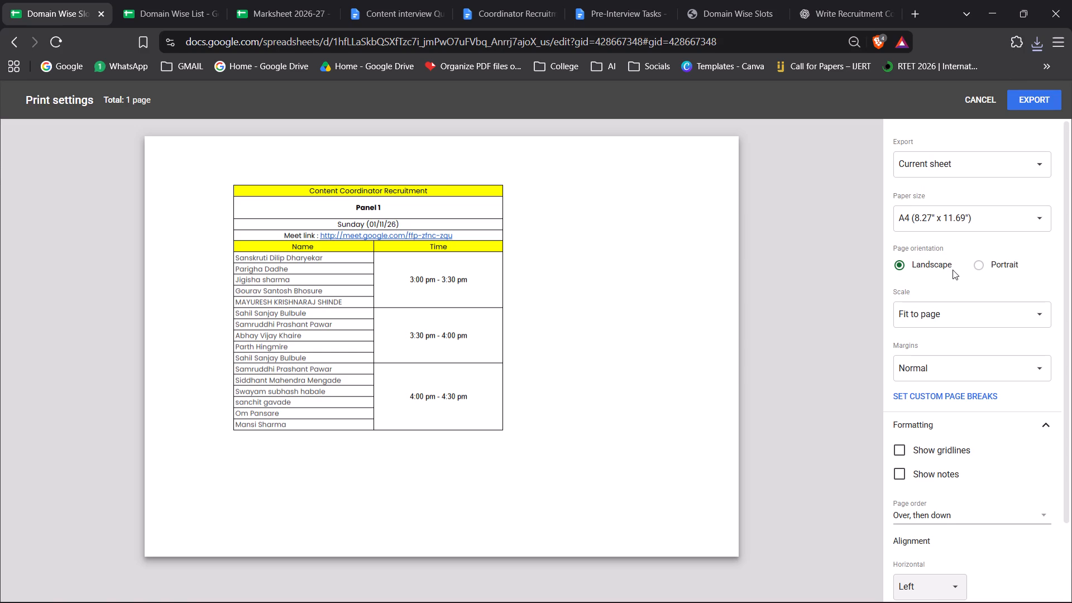
pyautogui.scroll(-3, 953, 270)
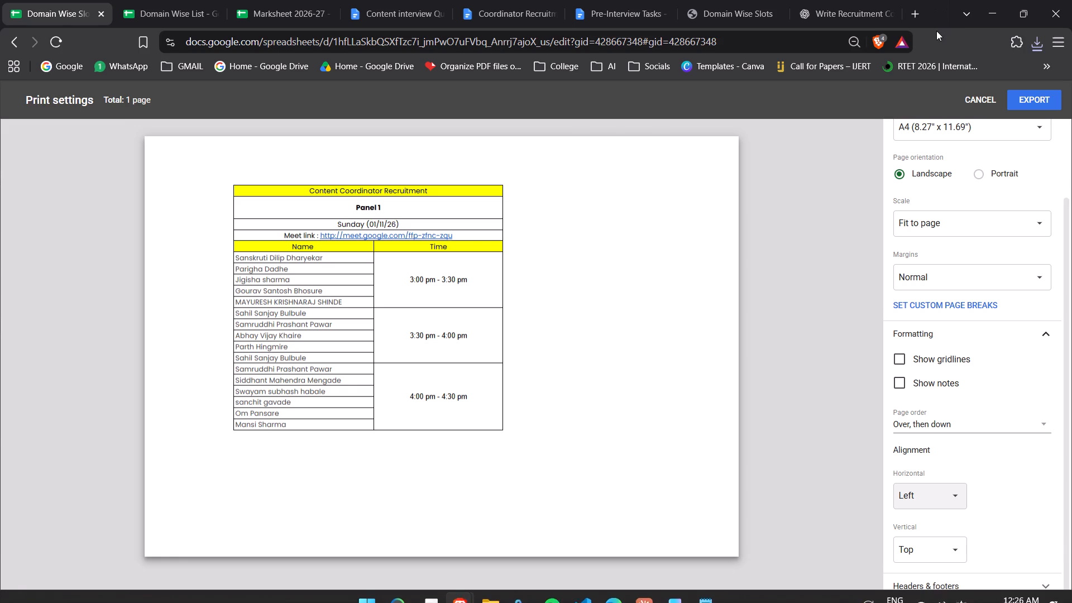
# Snap the browser window showing the print settings into the bottom-left quarter of the desktop.
pyautogui.moveTo(944, 8); pyautogui.dragTo(0, 599)
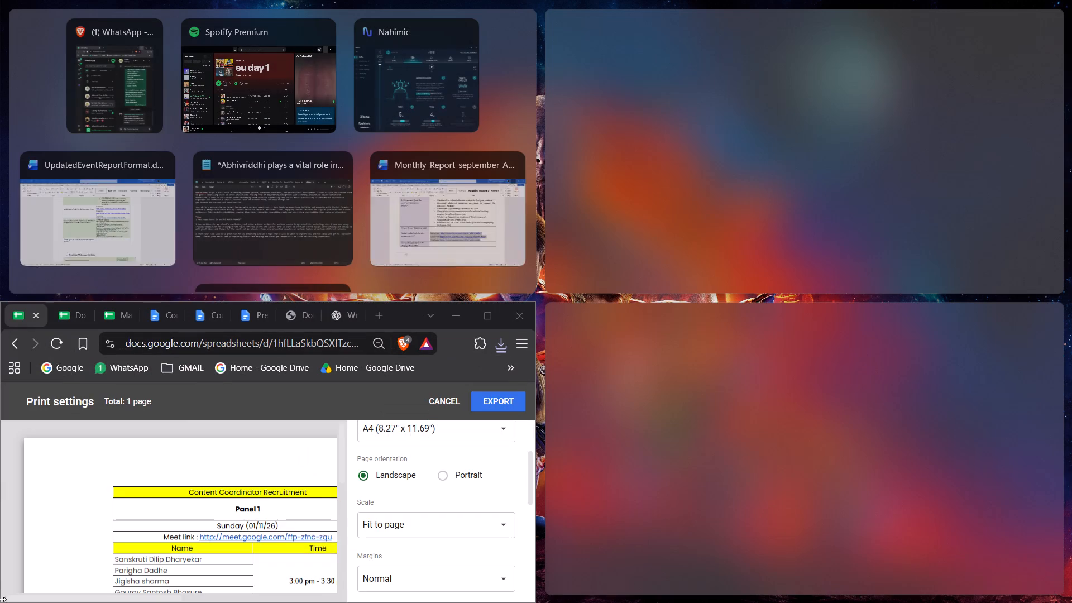
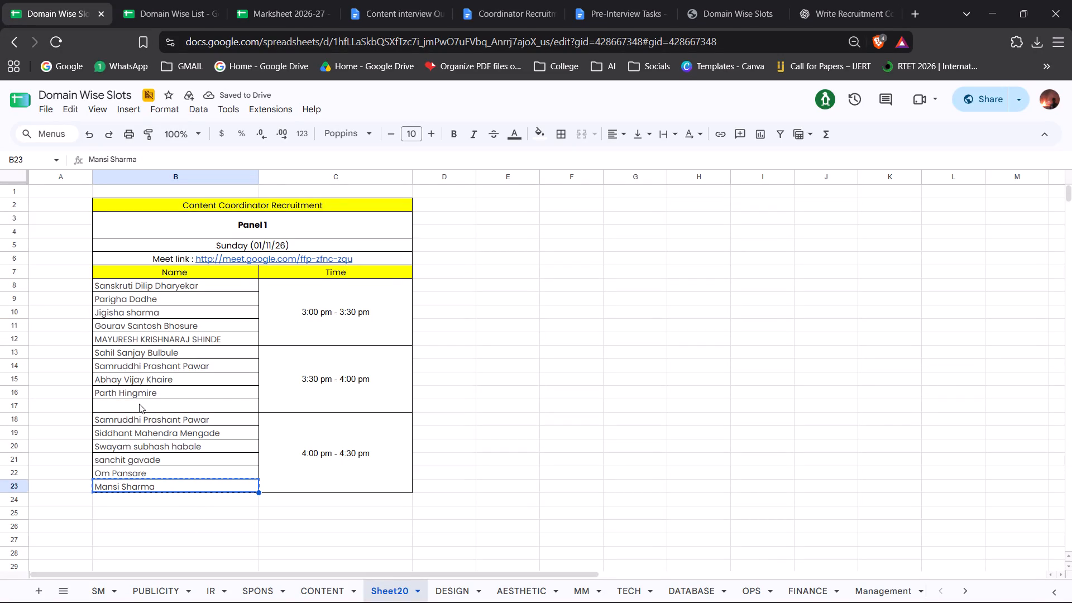
# Move the cut applicant name from B23 into the empty cell B17 of the 3:30 pm - 4:00 pm slot.
pyautogui.hotkey('ctrl', 'v')
pyautogui.click(301, 473)
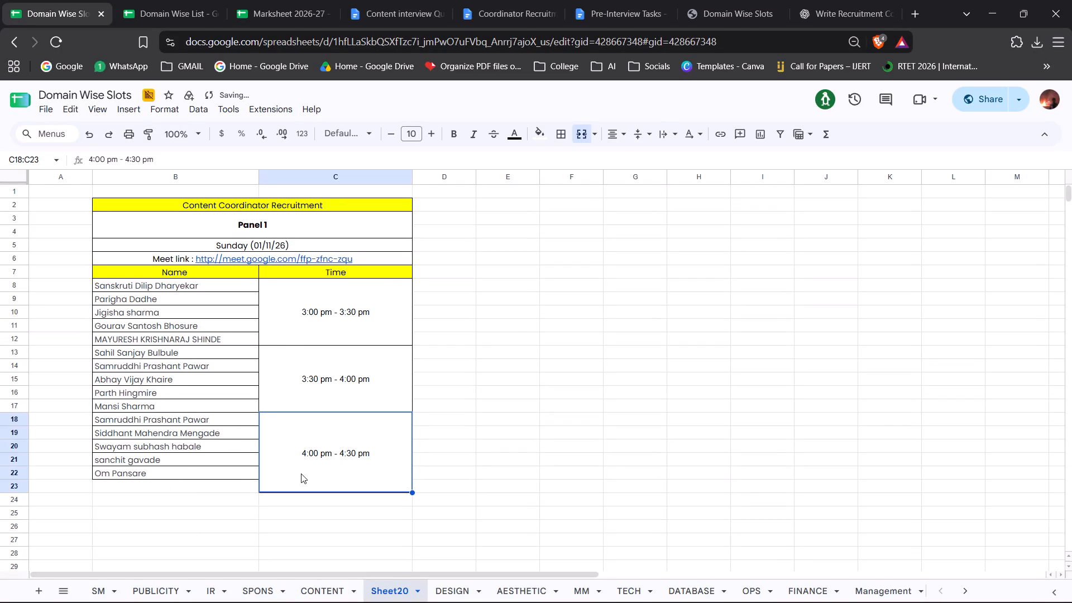
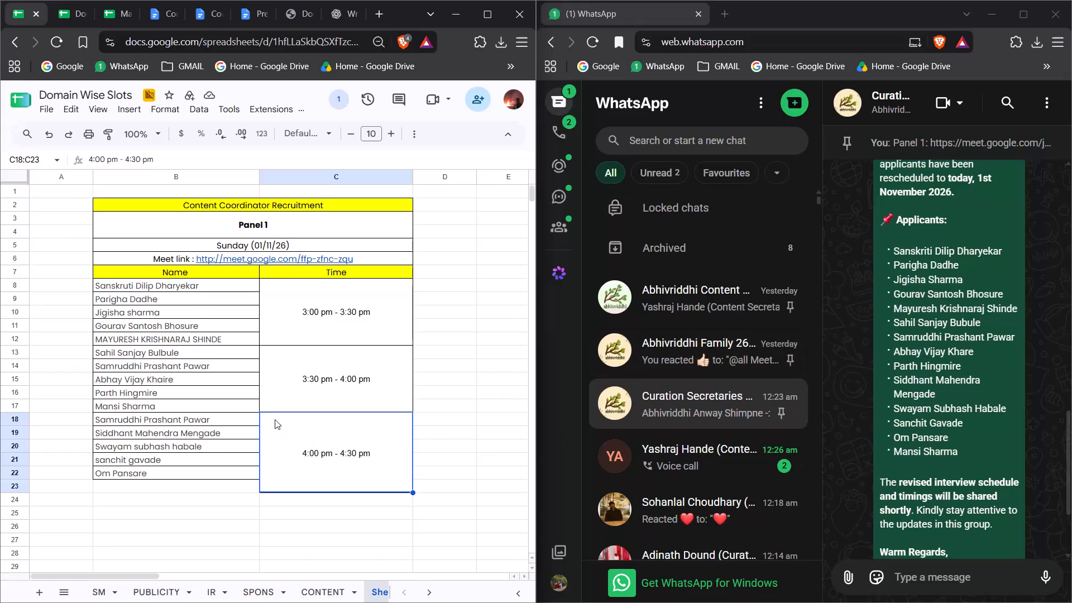
# Delete the duplicate applicant name in B18, at the start of the 4:00 pm - 4:30 pm slot.
pyautogui.click(236, 418)
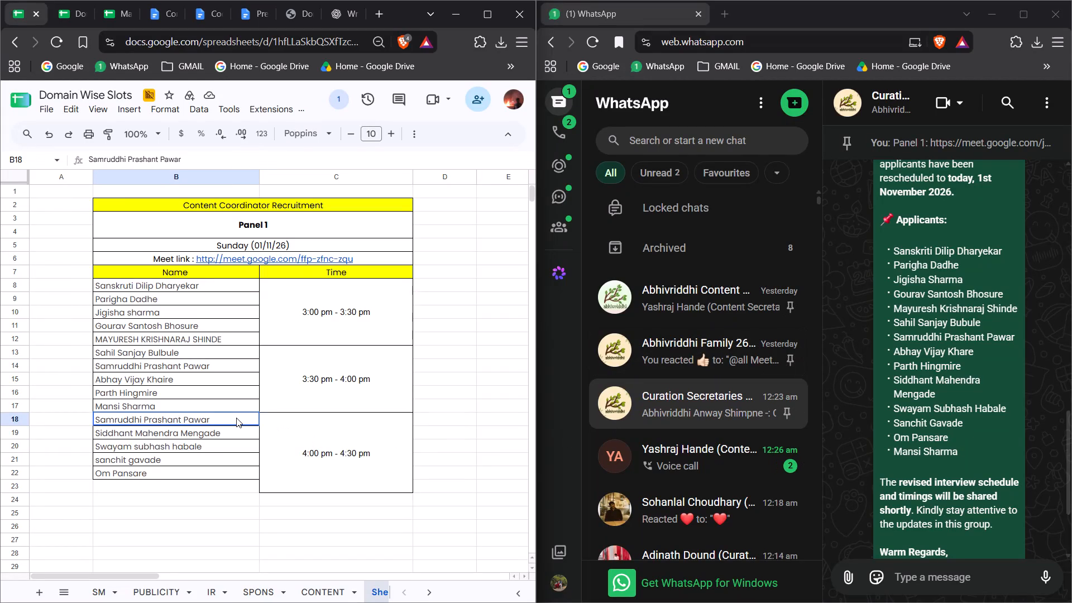
pyautogui.press('Delete')
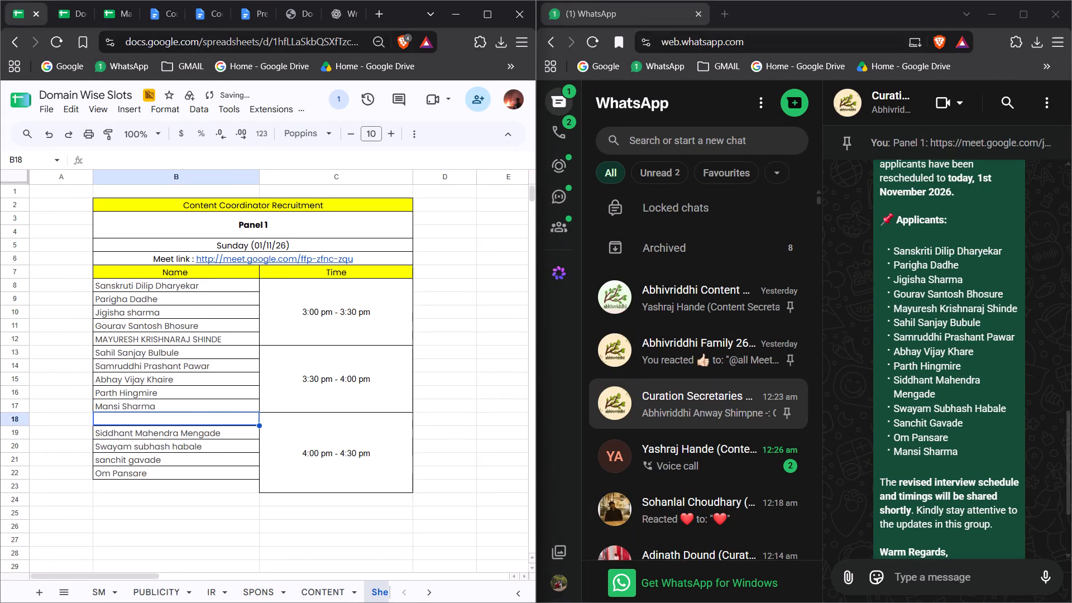
# Close the gap in the 4:00 pm - 4:30 pm slot by moving the names in B19 and B20 up to B18 and B19.
pyautogui.click(186, 431)
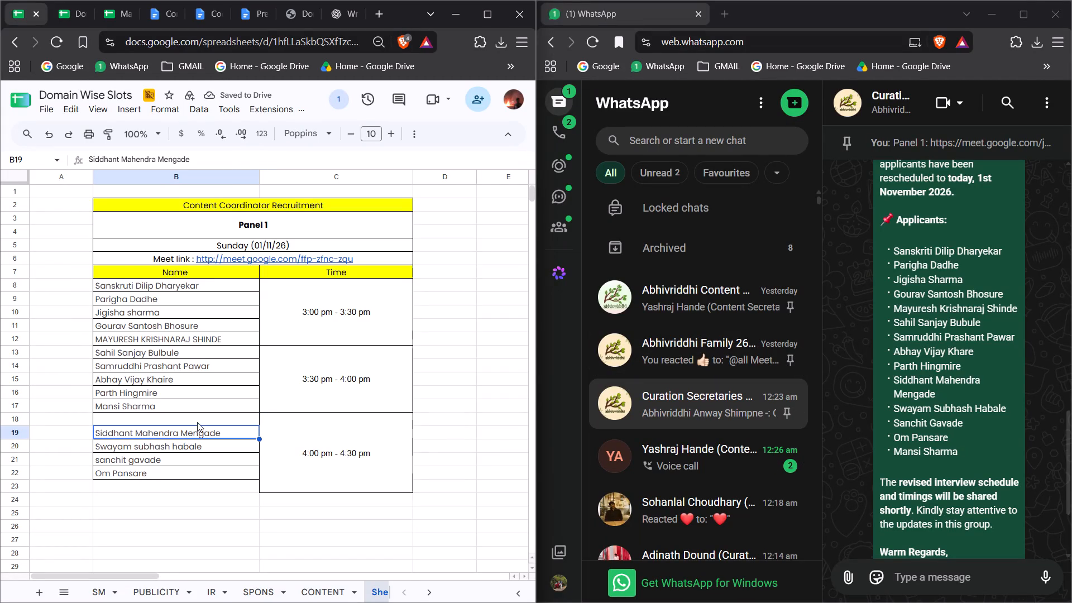
pyautogui.hotkey('ctrl', 'x')
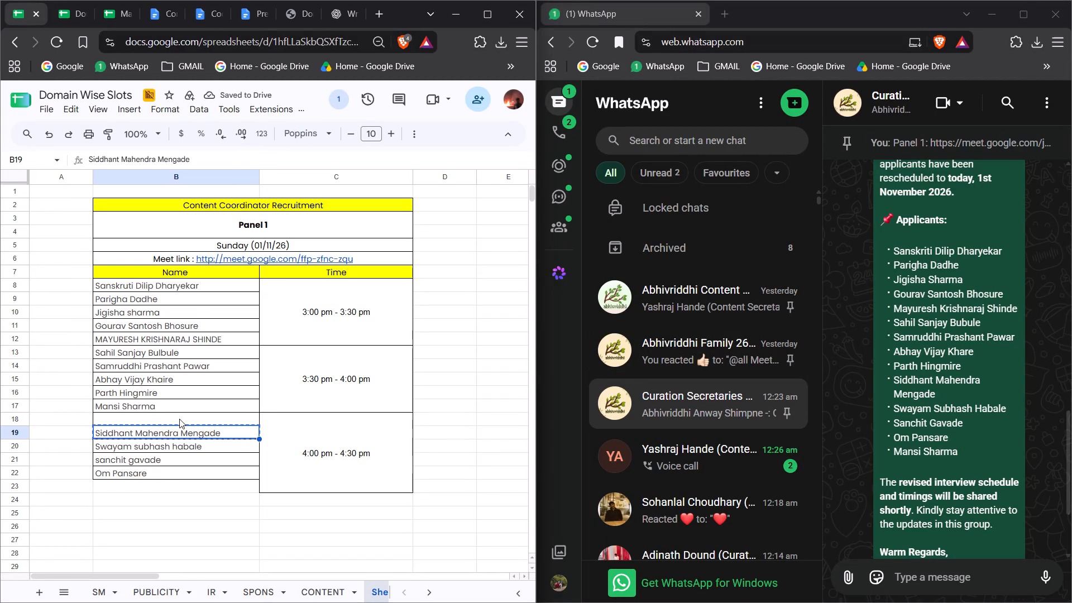
pyautogui.click(179, 419)
pyautogui.hotkey('ctrl', 'v')
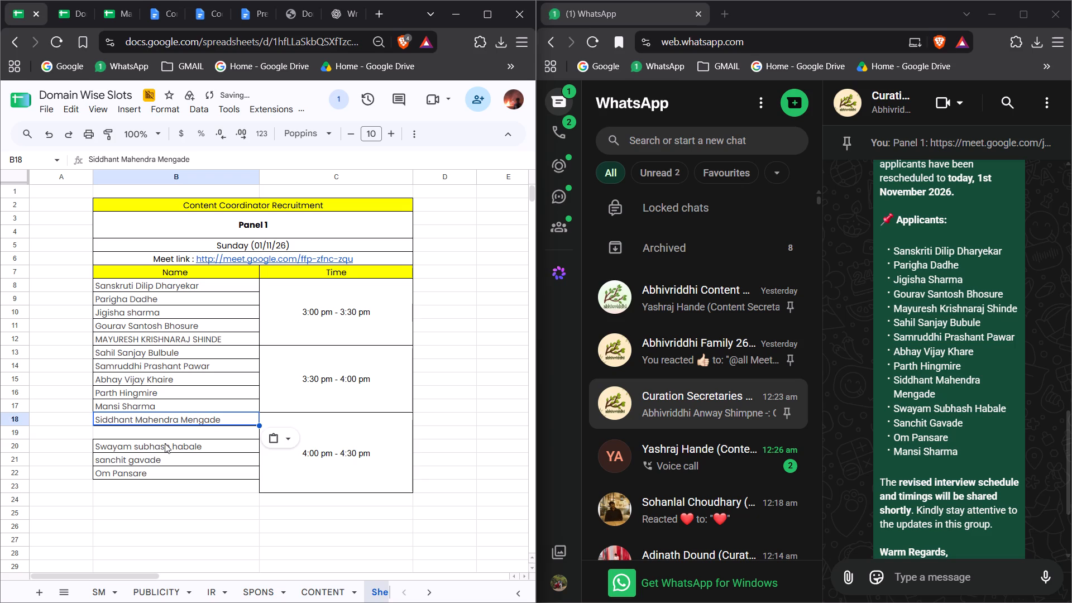
pyautogui.click(165, 443)
pyautogui.hotkey('ctrl', 'x')
pyautogui.click(164, 430)
pyautogui.hotkey('ctrl', 'v')
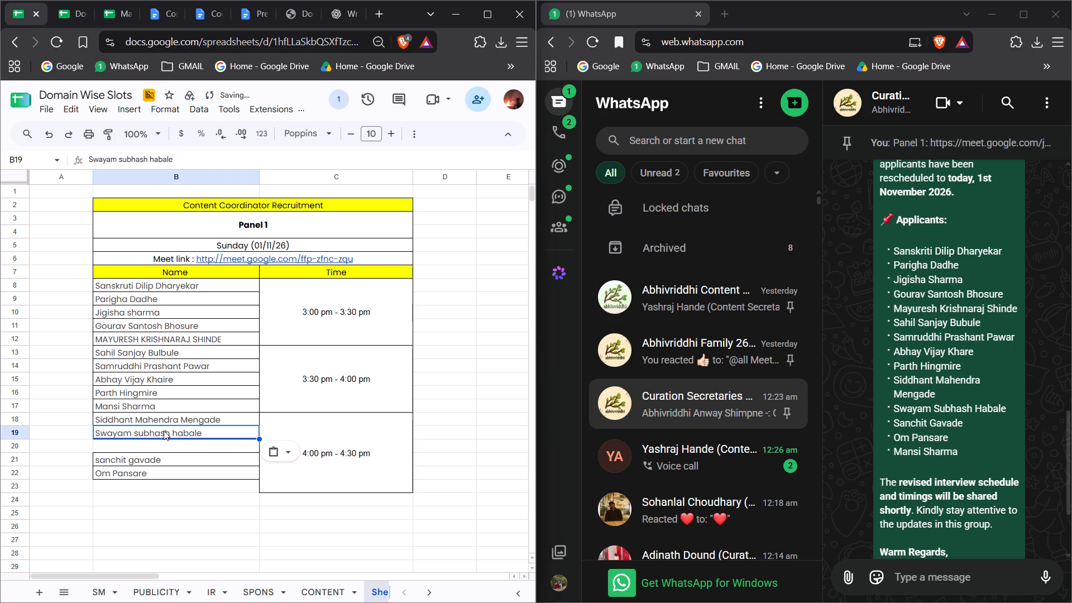
# Move the last two applicant names up one row each, into B20 and B21, to close the gap in the Name column.
pyautogui.click(149, 461)
pyautogui.hotkey('ctrl', 'x')
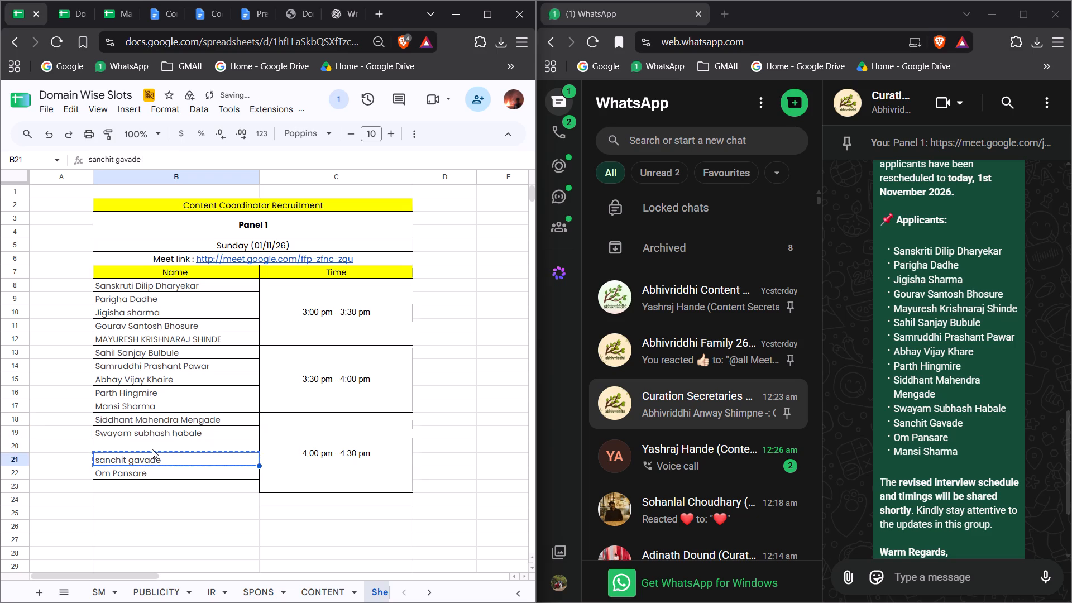
pyautogui.click(152, 449)
pyautogui.hotkey('ctrl', 'v')
pyautogui.click(140, 475)
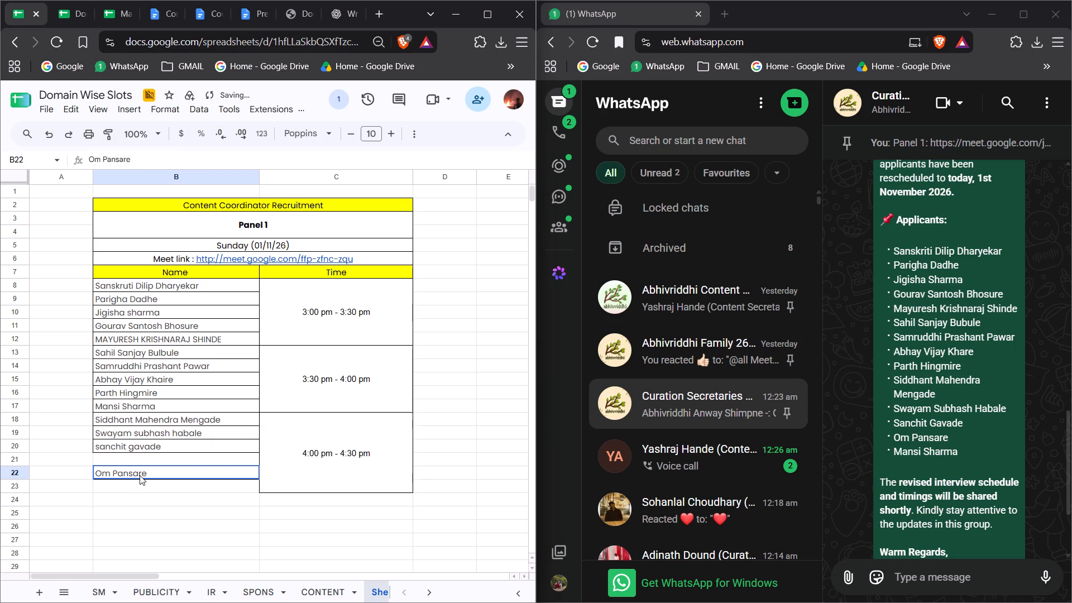
pyautogui.hotkey('ctrl', 'x')
pyautogui.click(145, 459)
pyautogui.hotkey('ctrl', 'v')
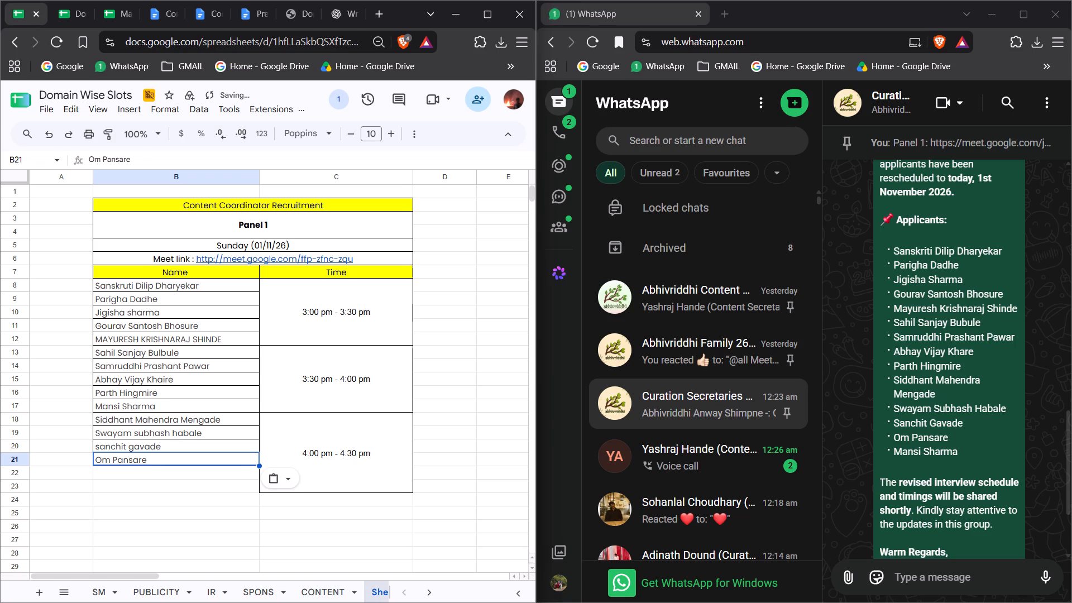
# Unmerge the 4:00 pm - 4:30 pm slot in C18:C23 and merge it again over C18:C21 only.
pyautogui.click(311, 463)
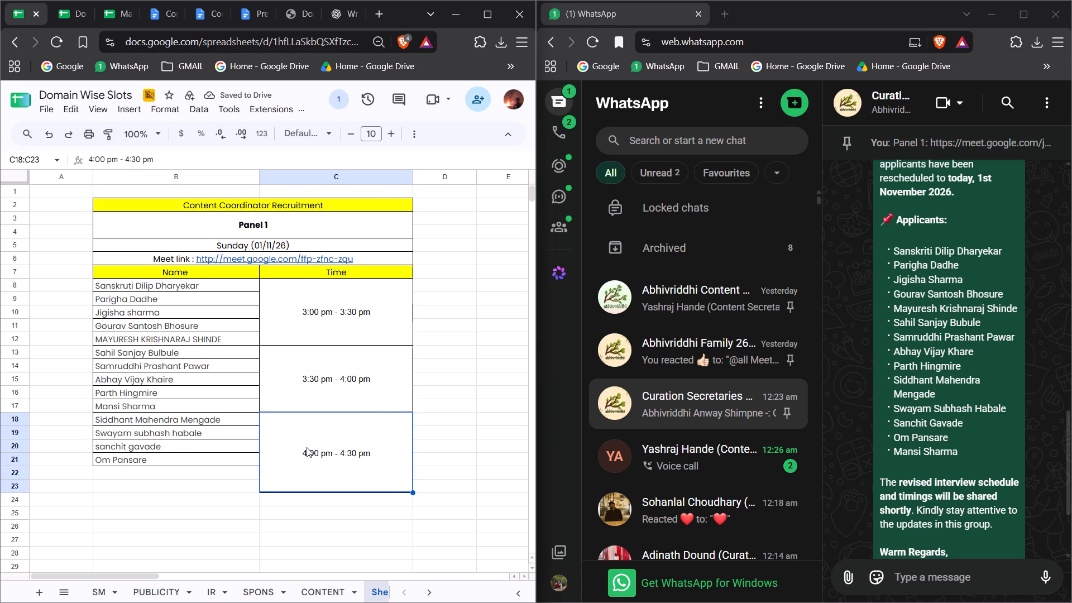
pyautogui.rightClick(307, 447)
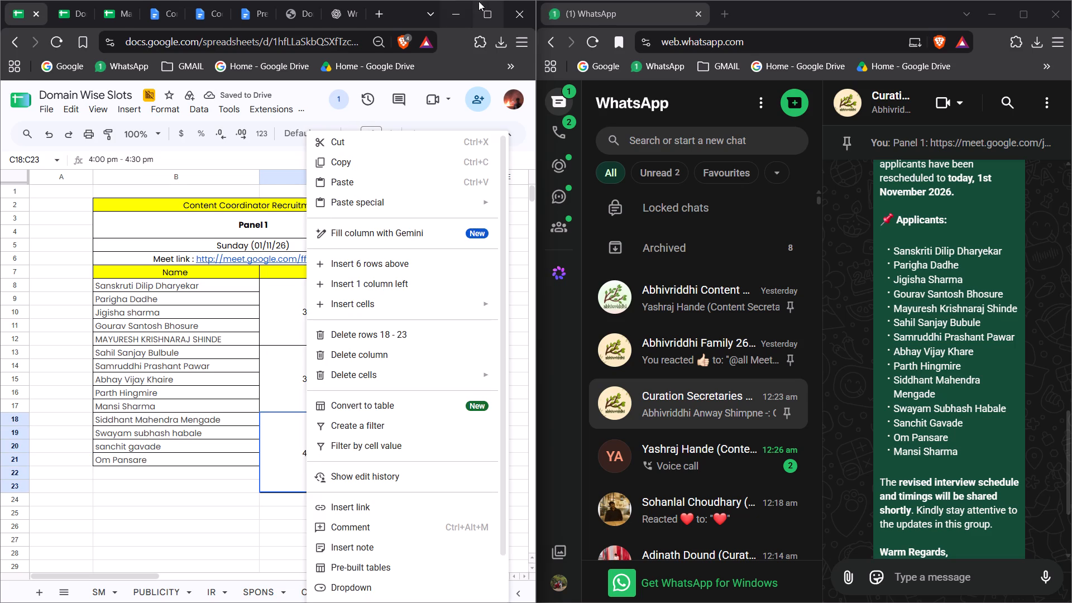
pyautogui.click(488, 7)
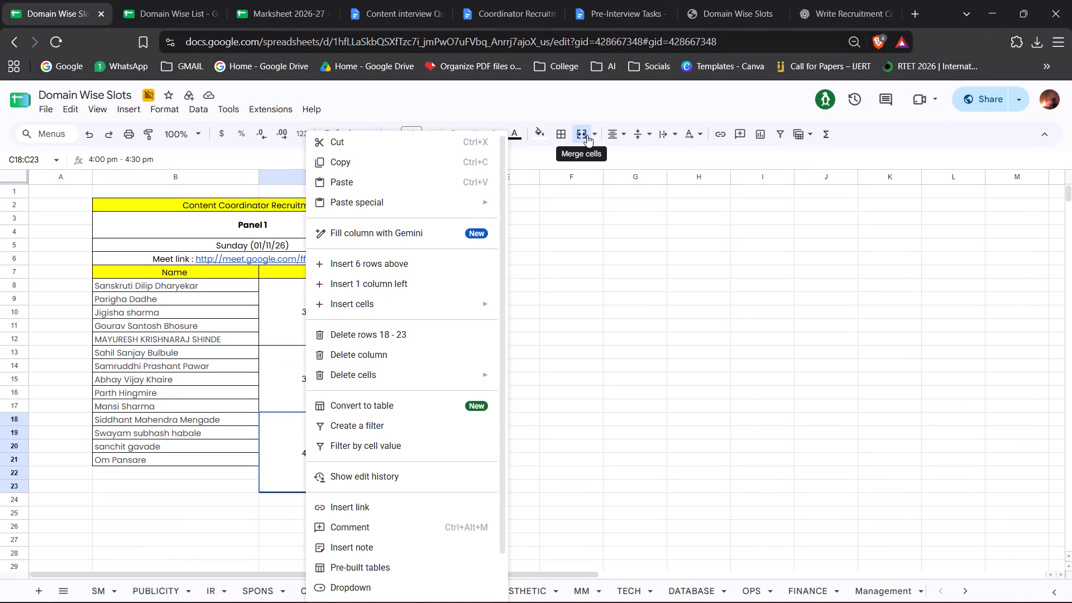
pyautogui.click(587, 135)
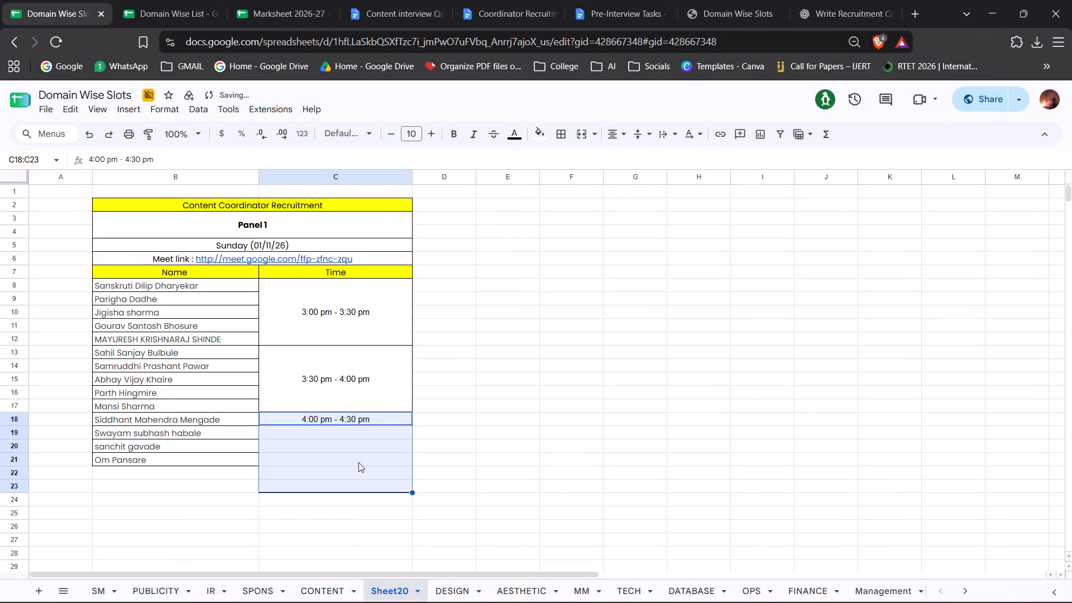
pyautogui.hotkey('ctrl', 'shift', 'Up')
pyautogui.hotkey('ctrl', 'shift', 'Down')
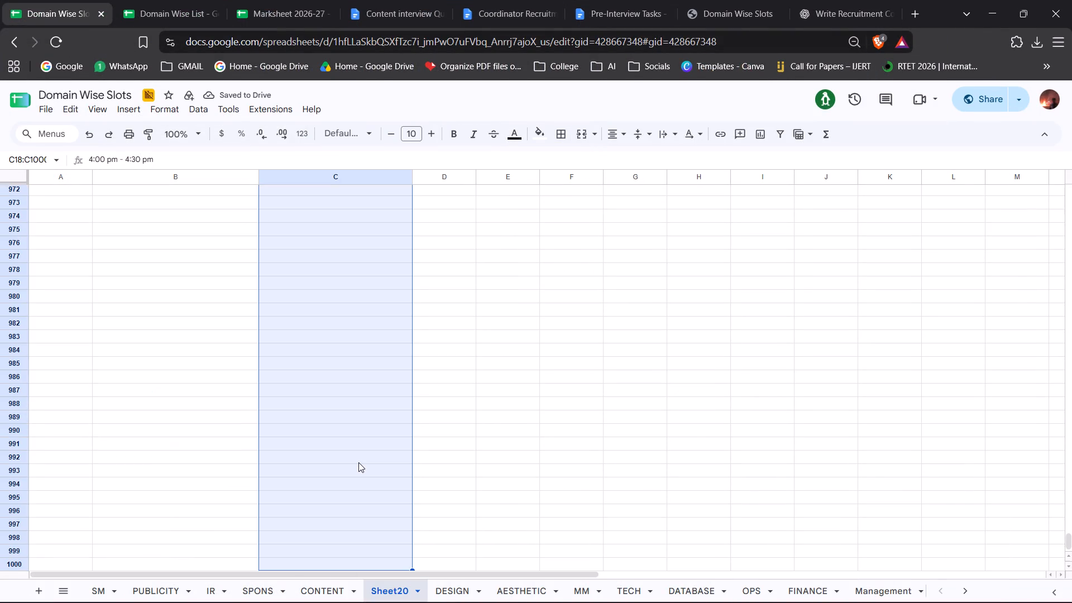
pyautogui.hotkey('ctrl', 'shift', 'Up')
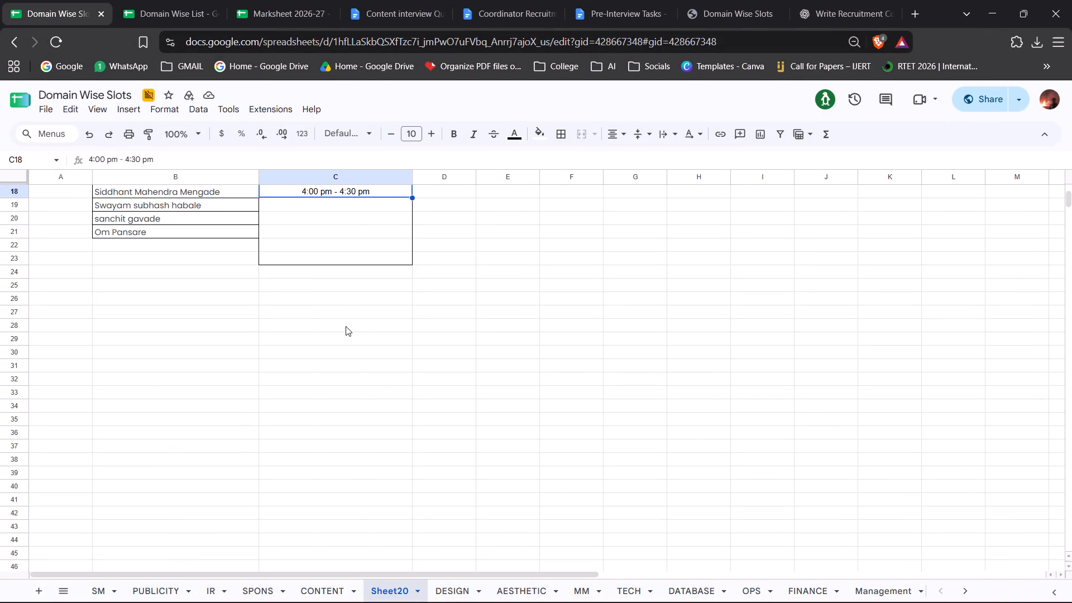
pyautogui.keyDown('ctrl'); pyautogui.moveTo(359, 207); pyautogui.dragTo(347, 228); pyautogui.keyUp('ctrl')
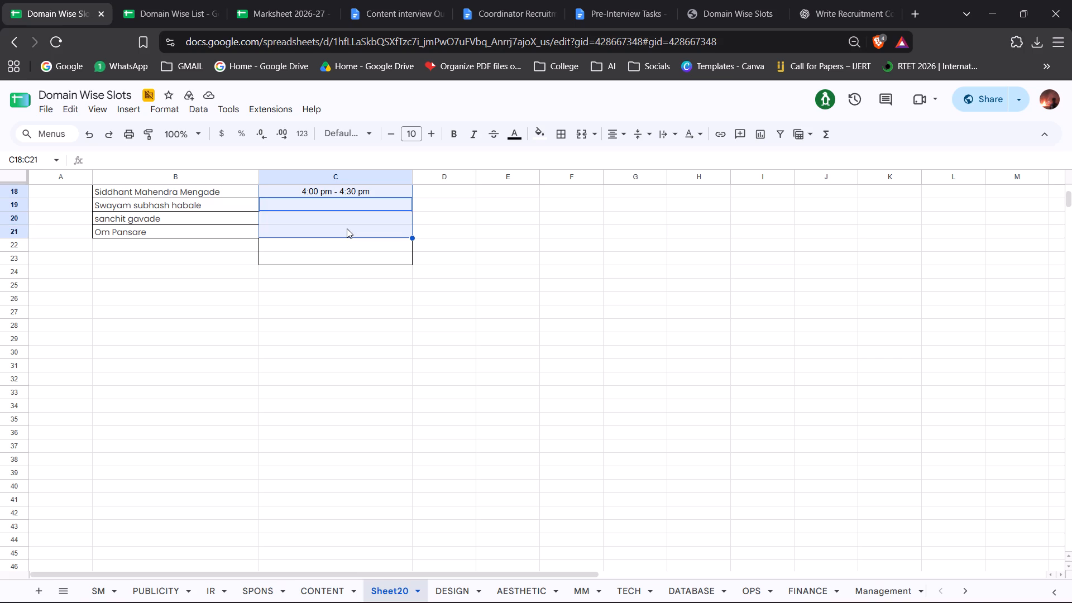
pyautogui.click(585, 133)
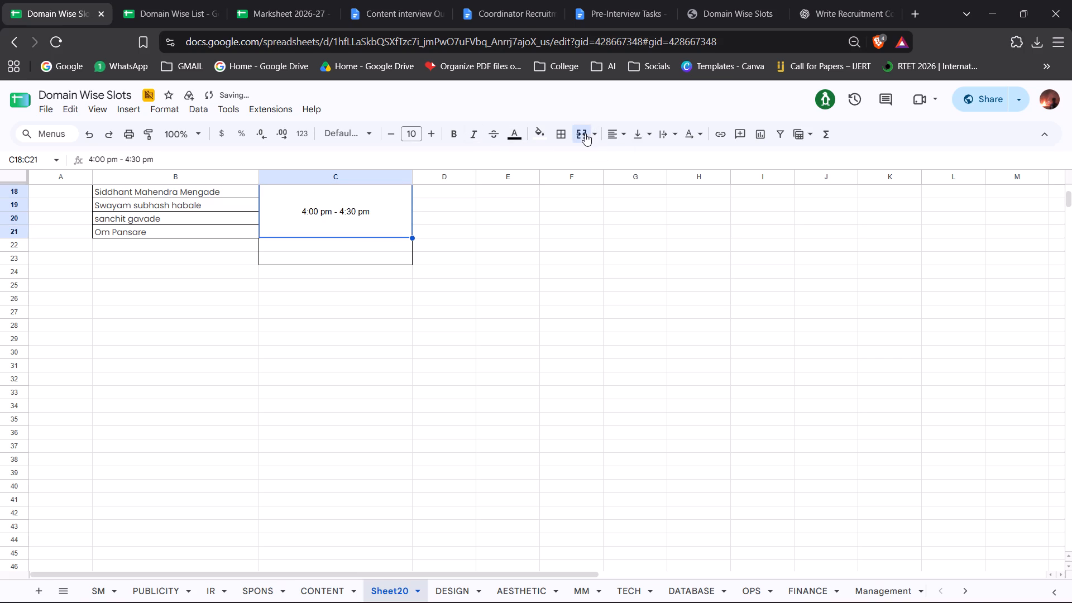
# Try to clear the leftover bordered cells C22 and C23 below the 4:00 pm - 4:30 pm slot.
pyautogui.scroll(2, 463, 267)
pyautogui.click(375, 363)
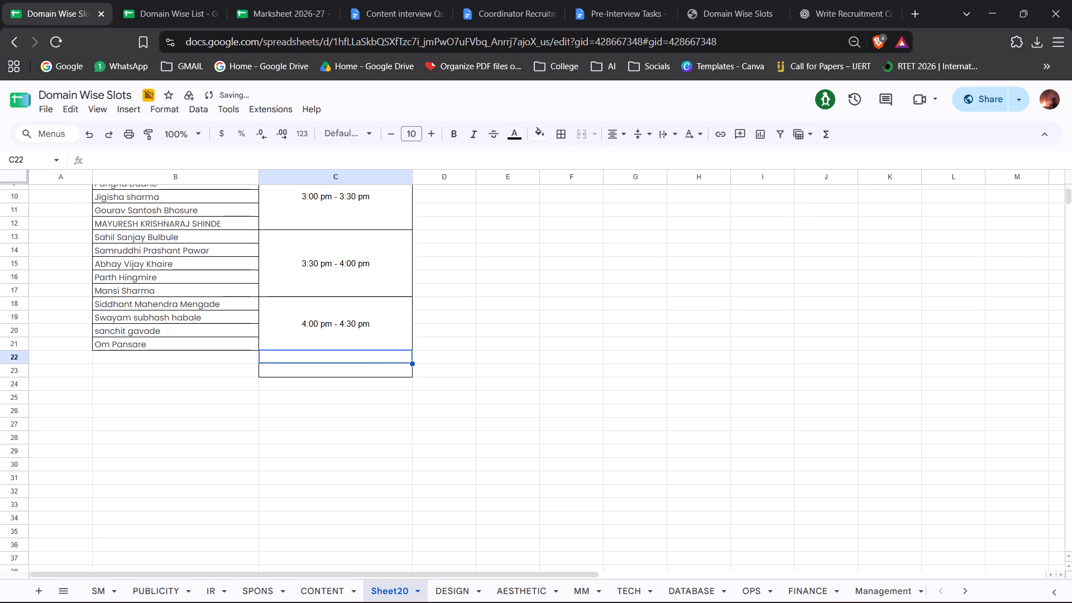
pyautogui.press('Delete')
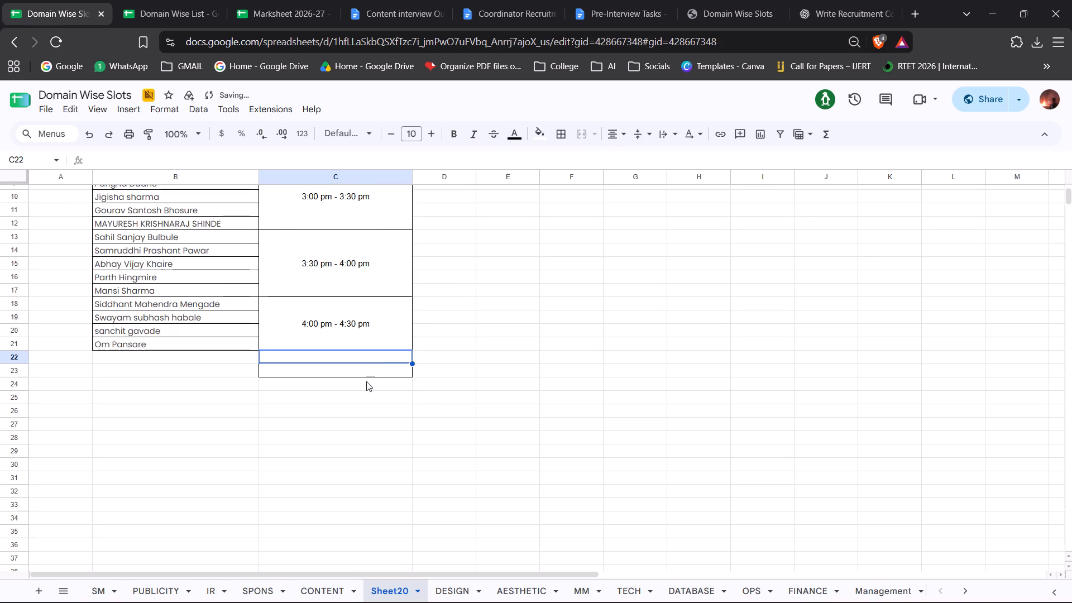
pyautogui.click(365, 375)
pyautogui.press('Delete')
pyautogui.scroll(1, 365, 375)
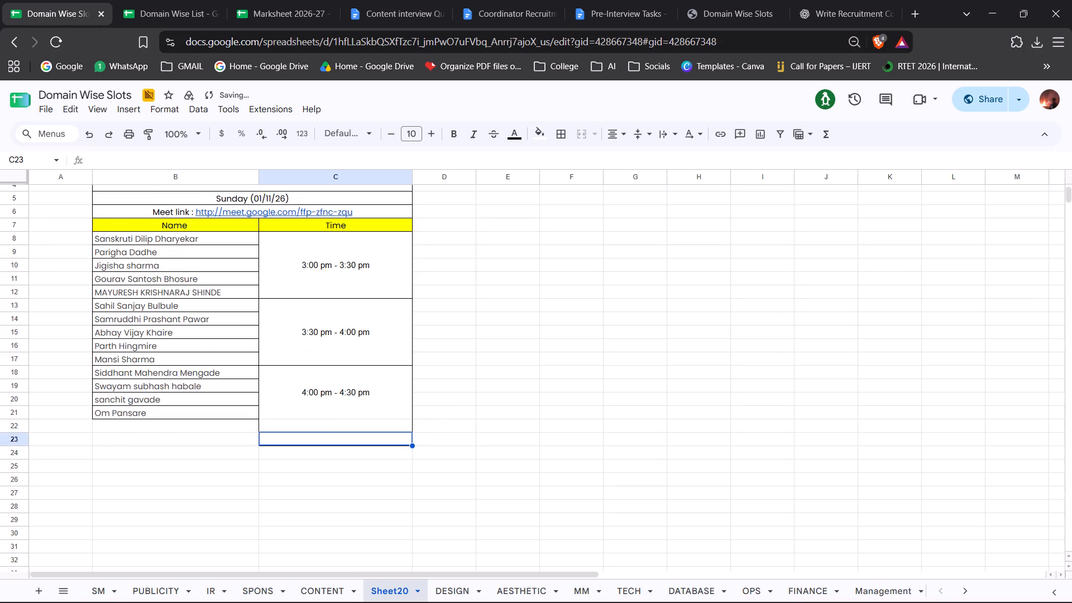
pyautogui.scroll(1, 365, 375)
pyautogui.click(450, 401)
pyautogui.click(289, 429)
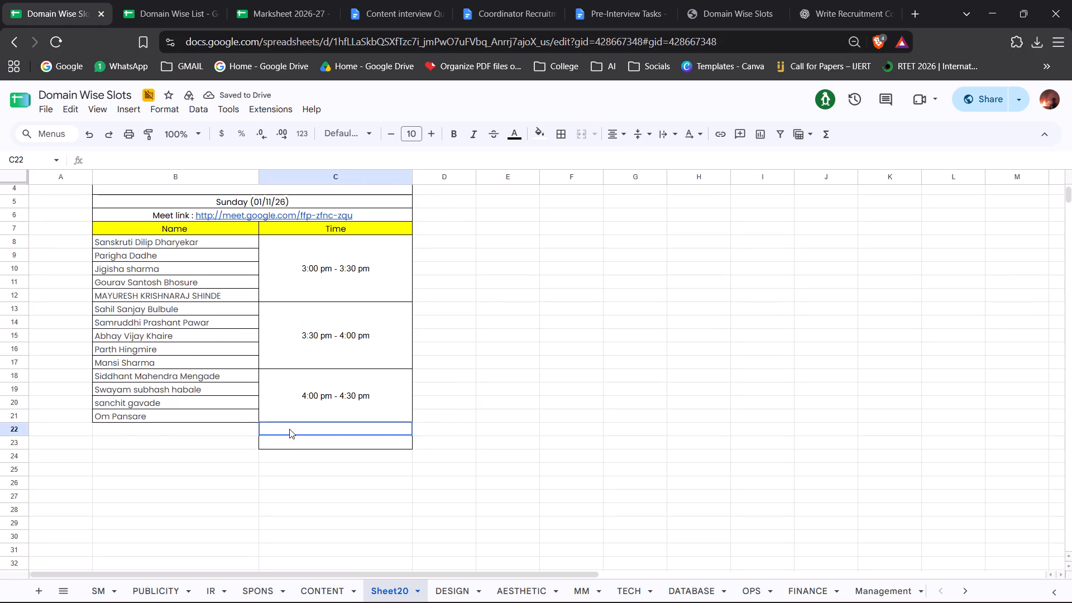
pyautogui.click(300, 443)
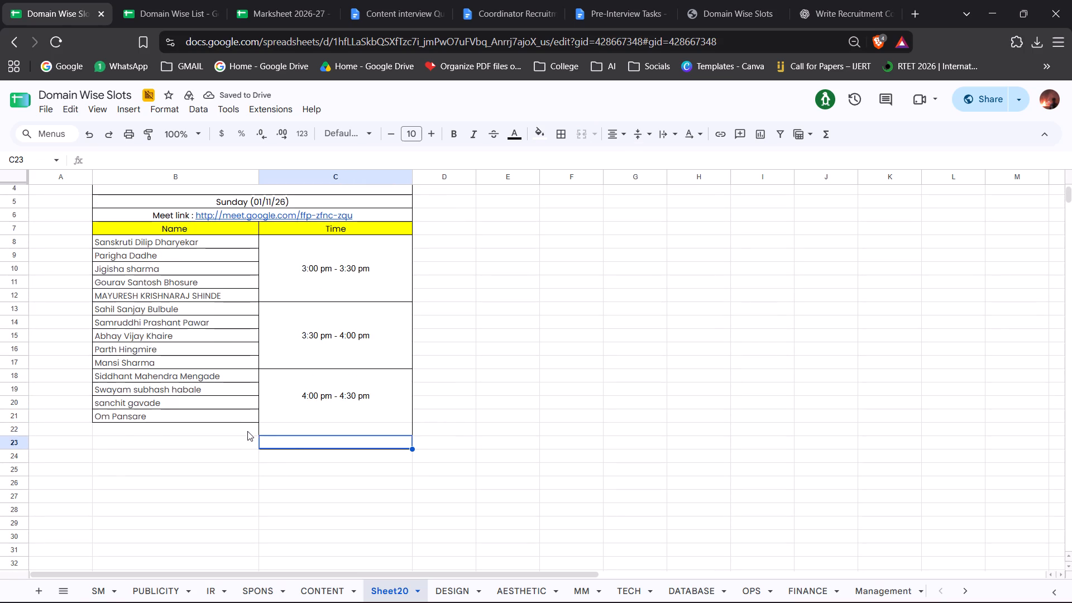
# Clear the leftover range B22:C23 below the schedule and remove all of its borders.
pyautogui.moveTo(247, 430); pyautogui.dragTo(356, 444)
pyautogui.press('Delete')
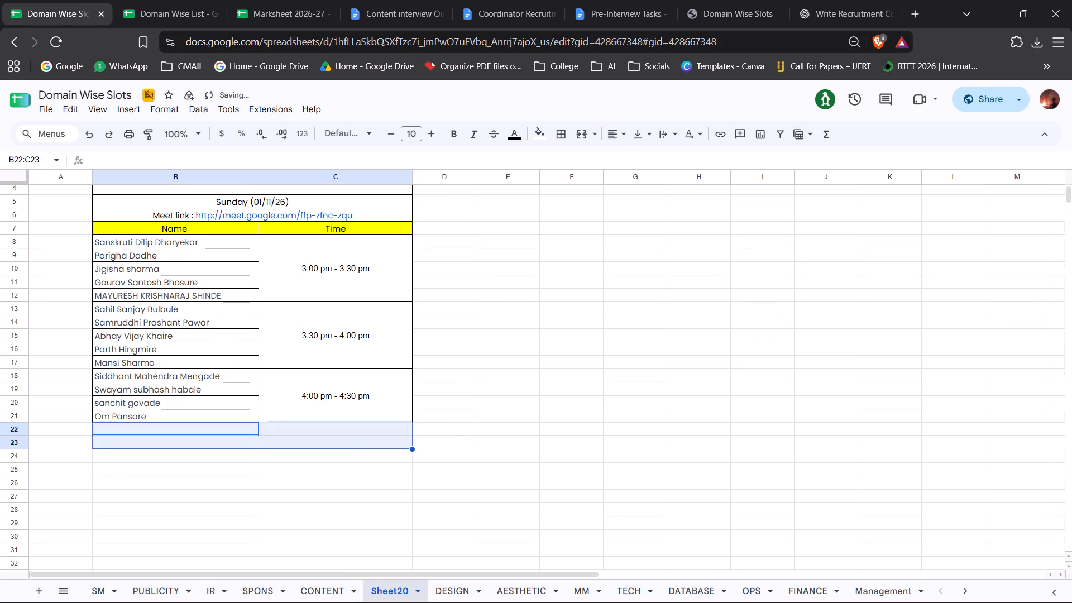
pyautogui.click(568, 132)
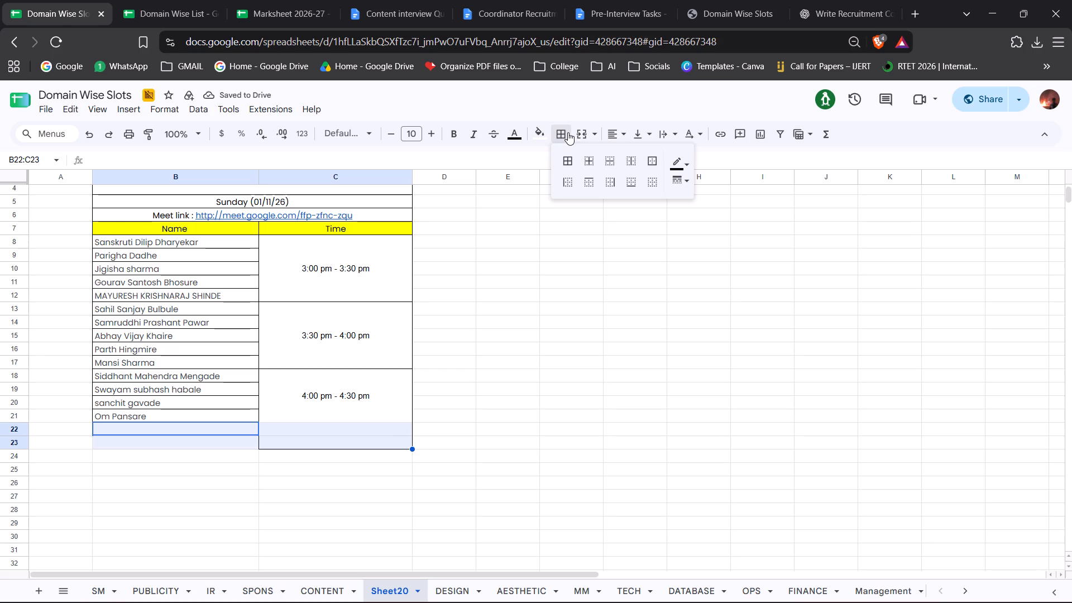
pyautogui.click(649, 181)
pyautogui.click(525, 403)
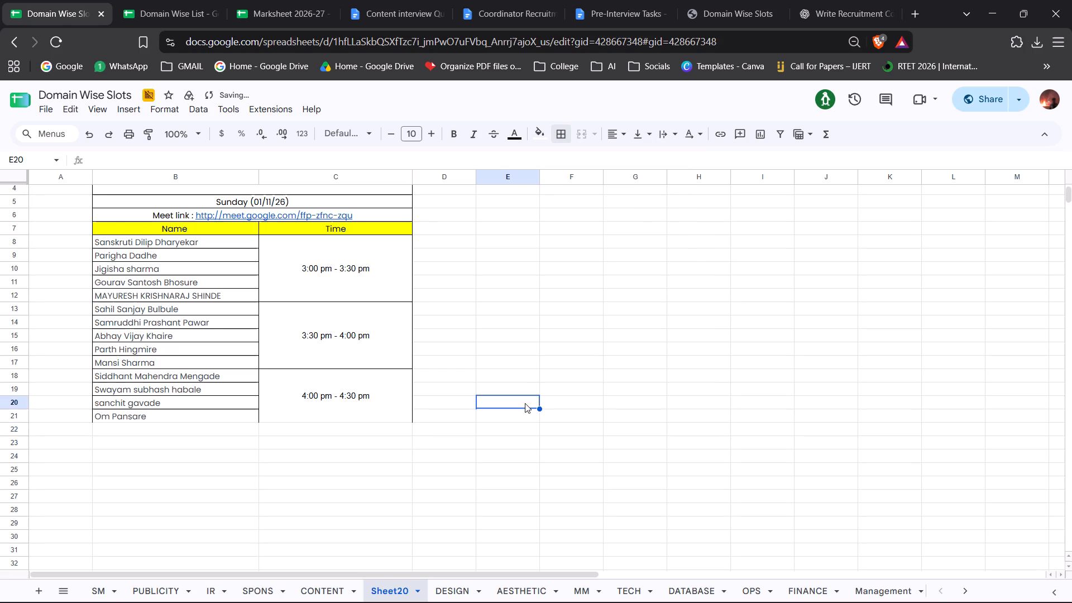
# Apply all borders to the schedule's last name cell B21 together with the merged time slot C18:C21.
pyautogui.click(342, 396)
pyautogui.scroll(2, 342, 396)
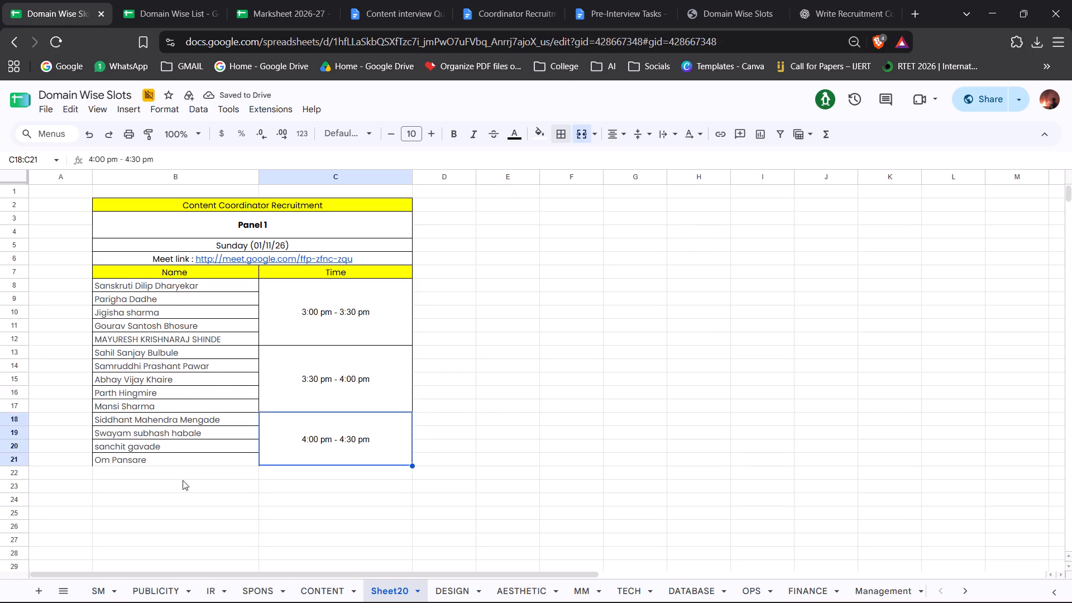
pyautogui.click(196, 460)
pyautogui.keyDown('ctrl'); pyautogui.click(295, 458); pyautogui.keyUp('ctrl')
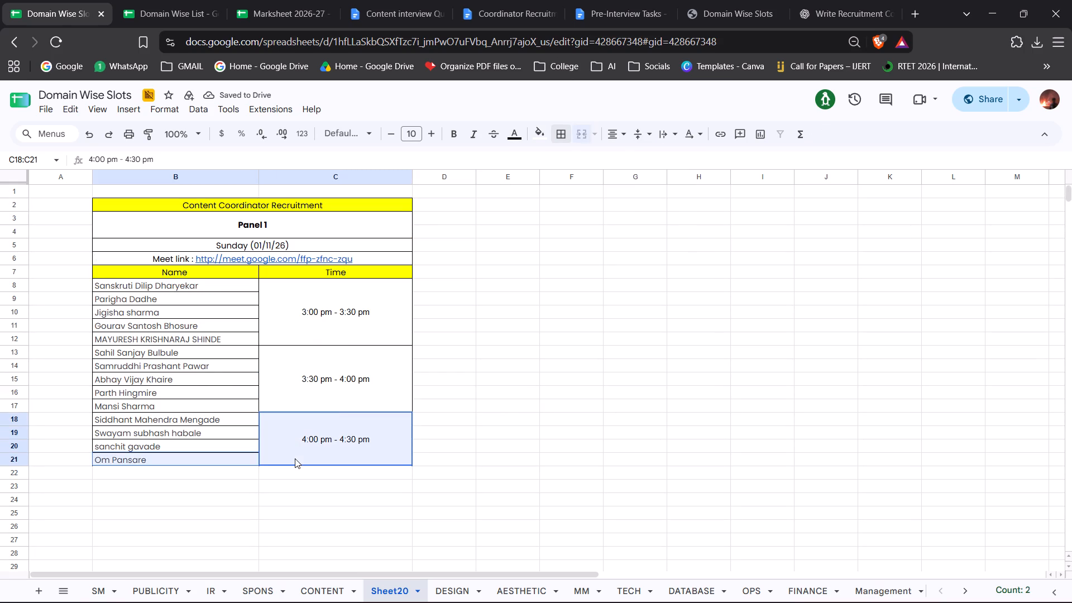
pyautogui.click(566, 134)
pyautogui.click(571, 159)
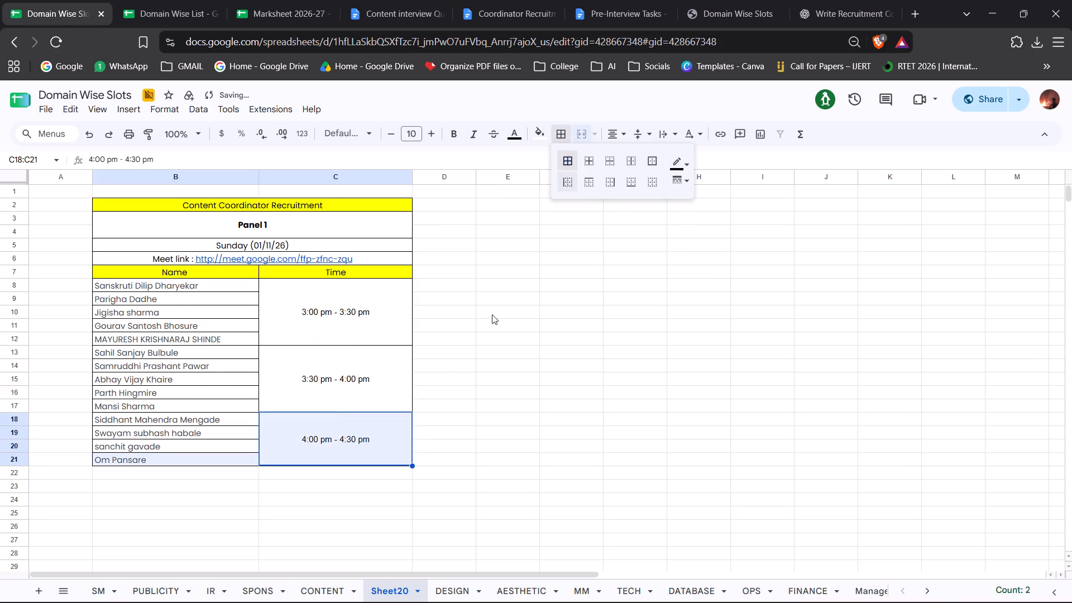
pyautogui.click(445, 400)
pyautogui.scroll(1, 256, 415)
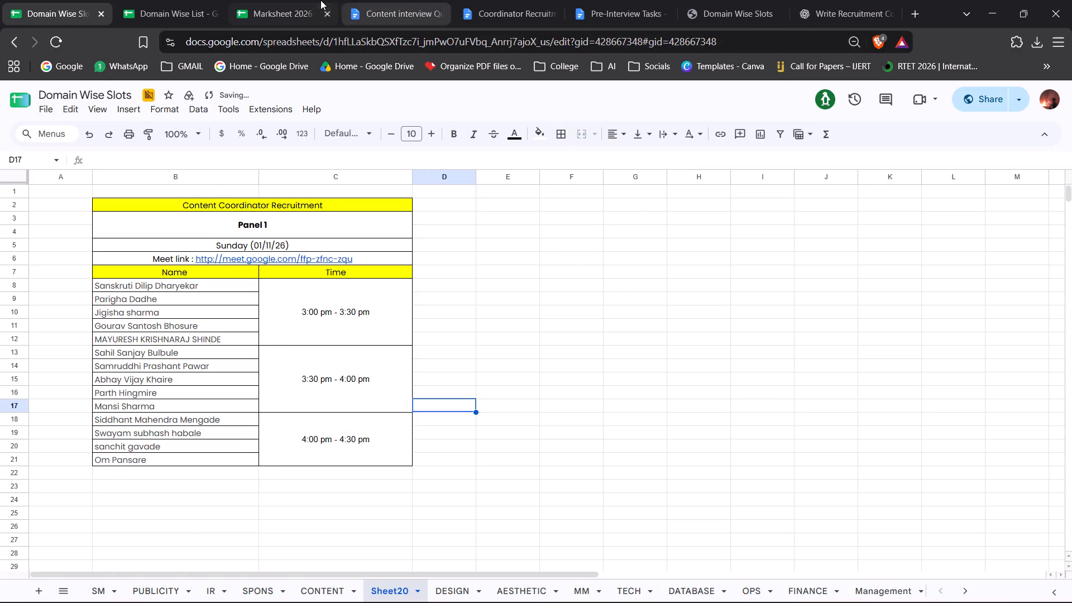
# Move the Marksheet 2026-27 spreadsheet into its own window and show it side by side with the Domain Wise Slots schedule.
pyautogui.click(298, 0)
pyautogui.scroll(5, 267, 290)
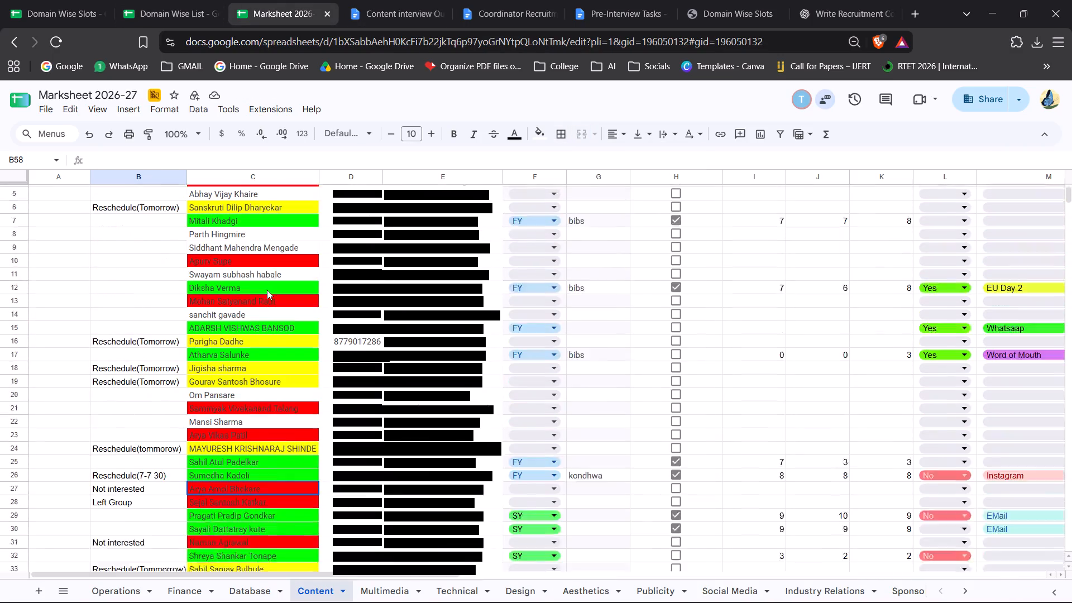
pyautogui.scroll(1, 267, 290)
pyautogui.moveTo(269, 11); pyautogui.dragTo(1071, 540)
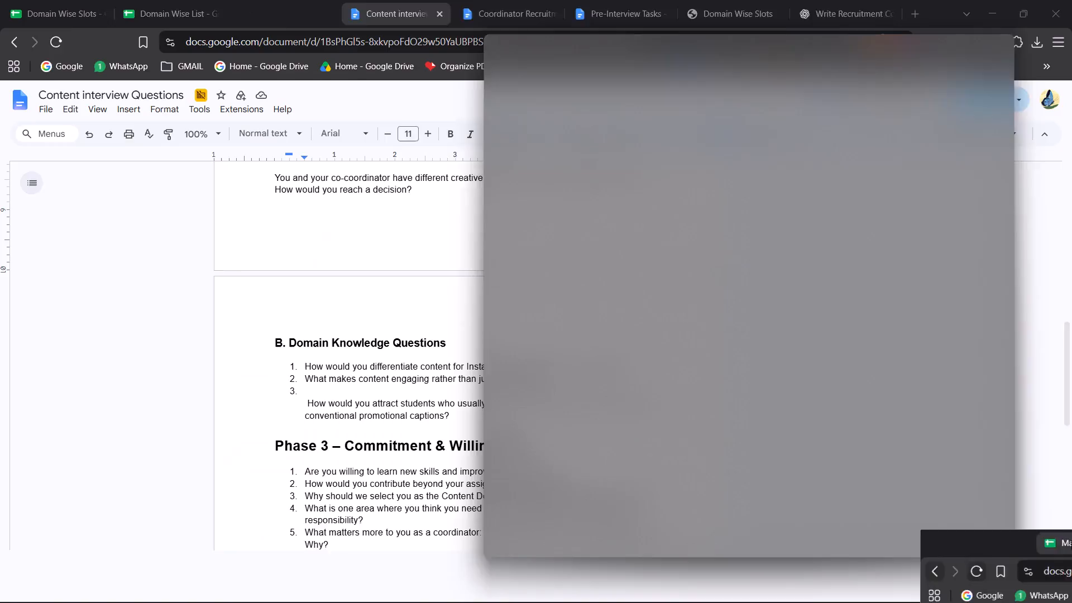
pyautogui.moveTo(803, 305); pyautogui.dragTo(858, 300)
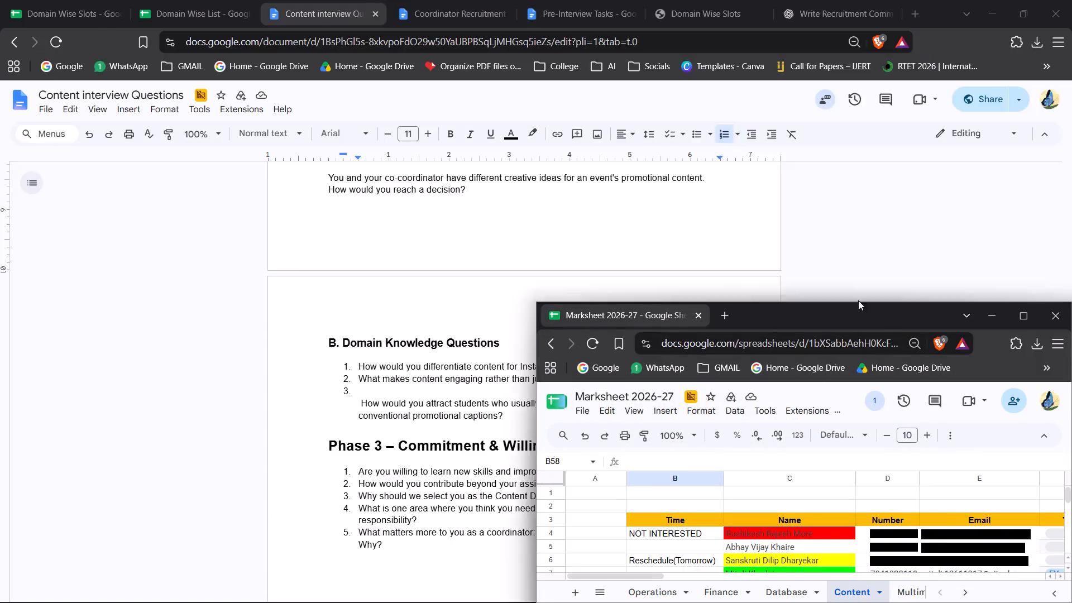
pyautogui.moveTo(858, 300); pyautogui.dragTo(1071, 285)
pyautogui.click(122, 188)
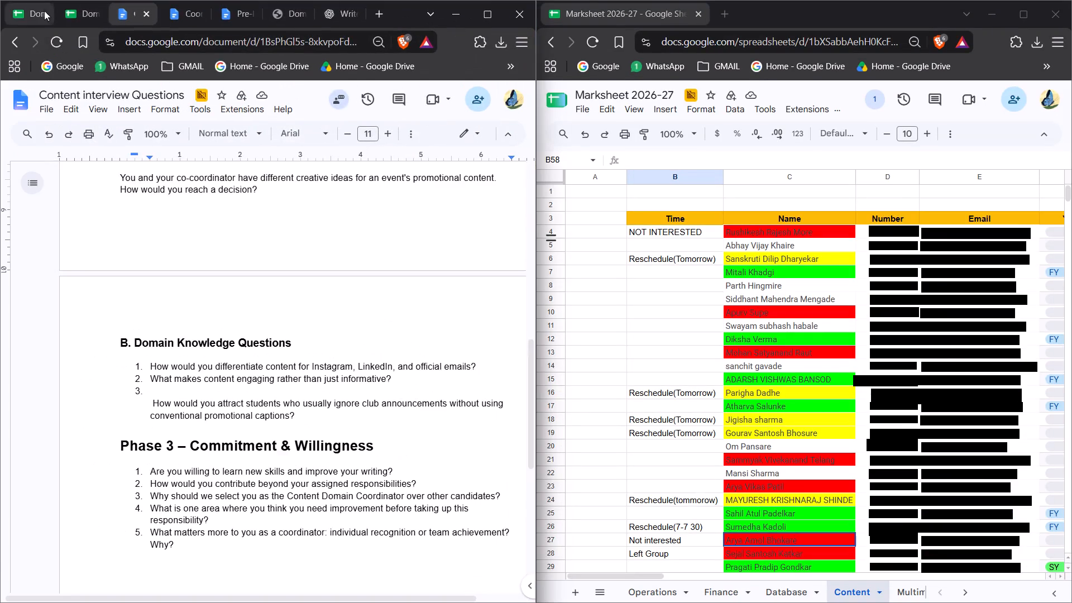
pyautogui.click(40, 12)
# Check the names in the Panel 1 schedule against the rescheduled and unmarked applicants on the Marksheet's Content sheet.
pyautogui.scroll(1, 253, 342)
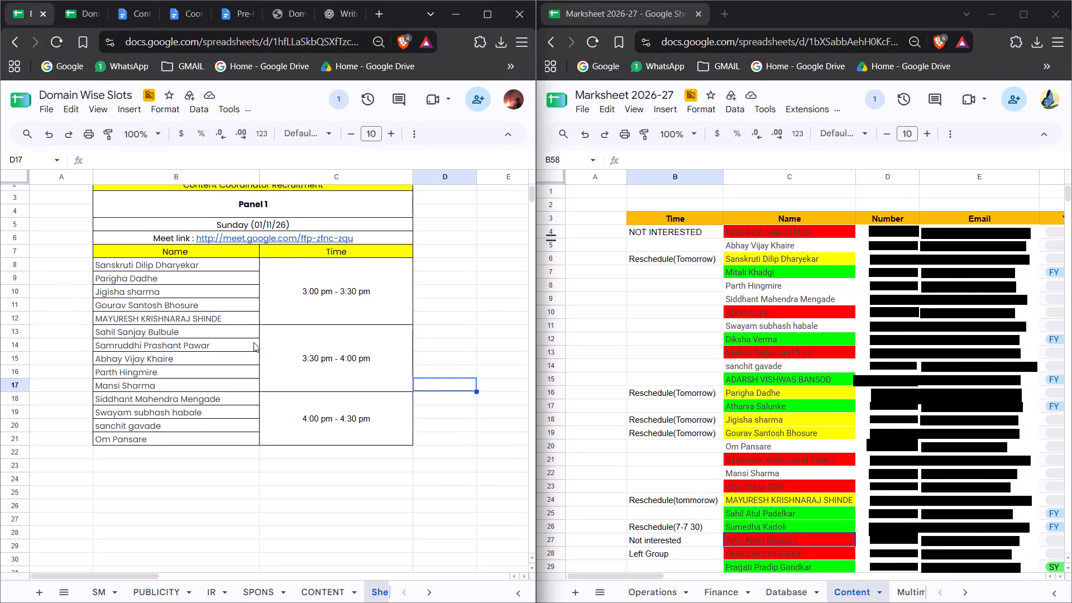
pyautogui.scroll(1, 253, 342)
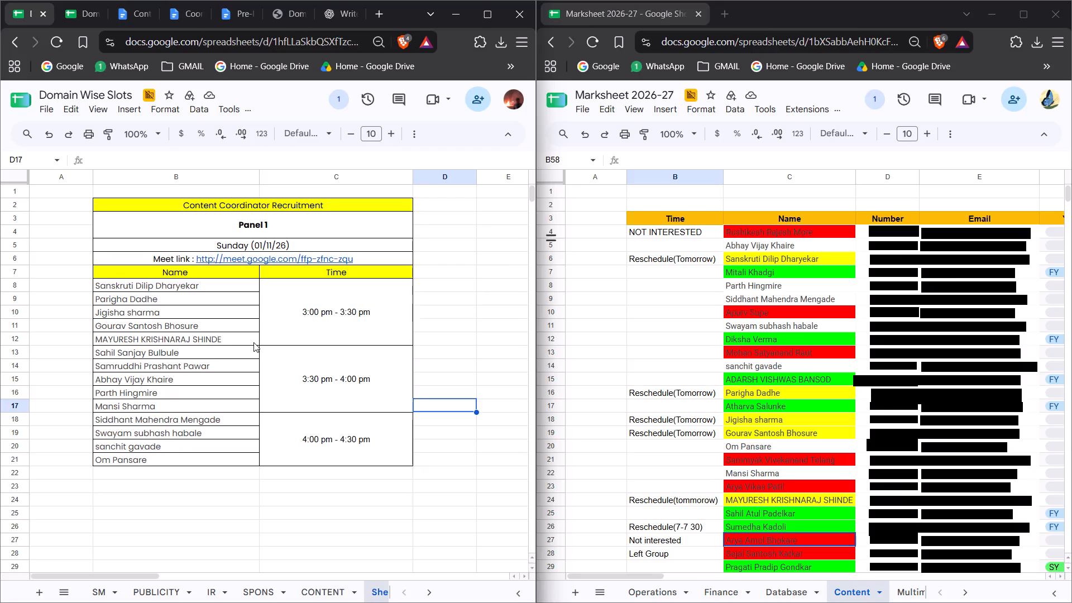
pyautogui.scroll(-1, 253, 342)
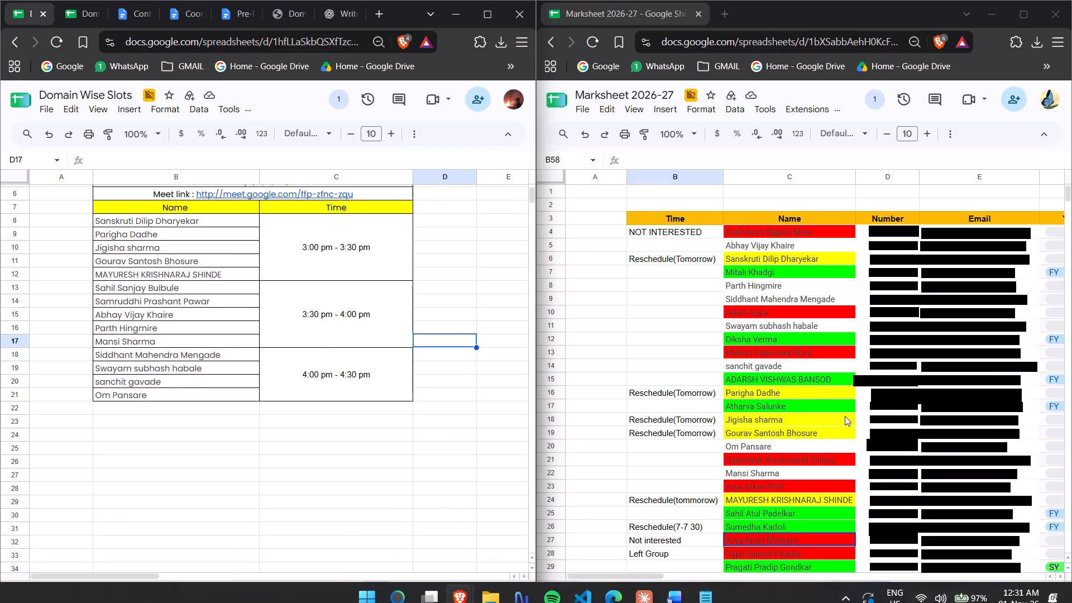
pyautogui.scroll(-6, 845, 416)
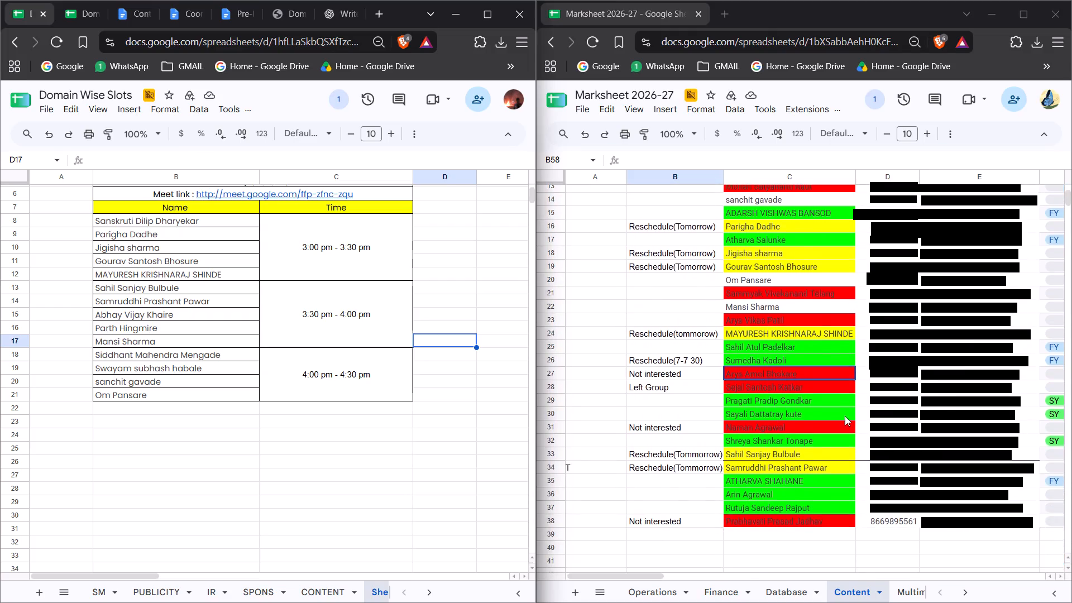
pyautogui.scroll(6, 845, 416)
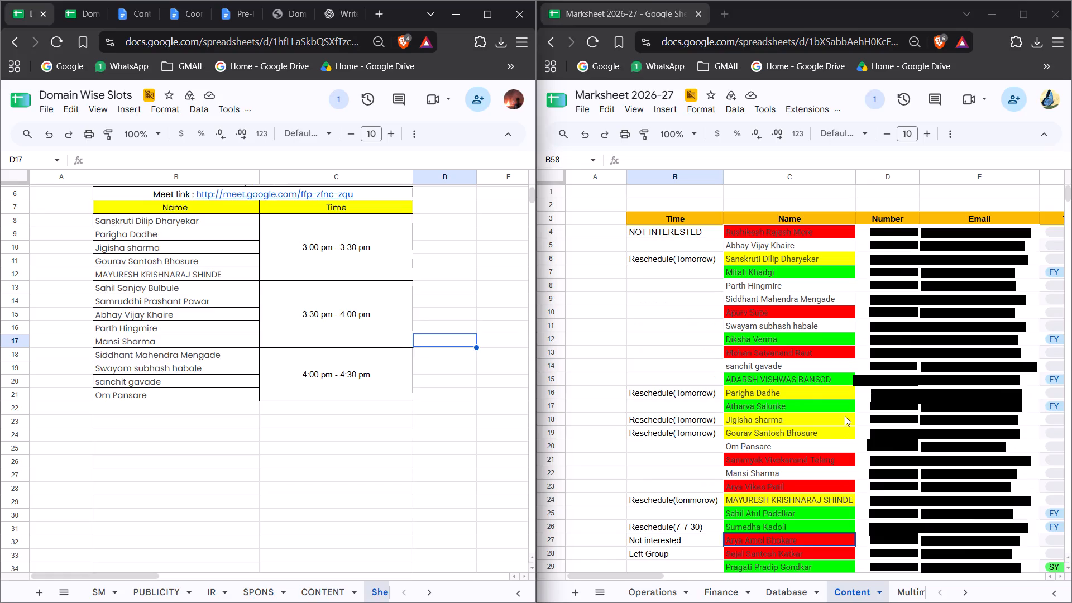
pyautogui.scroll(-2, 845, 416)
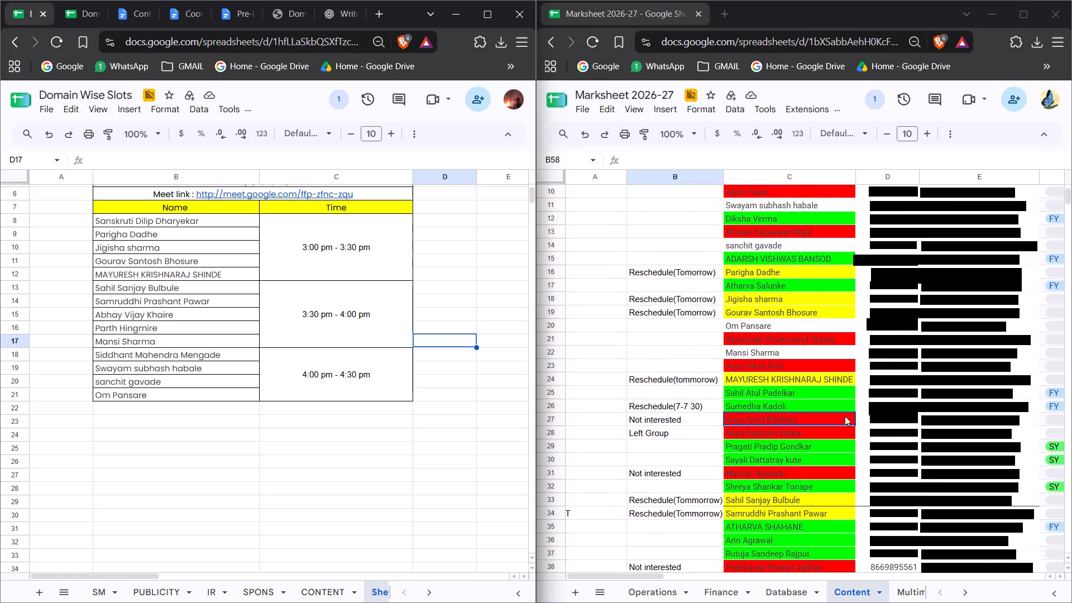
pyautogui.scroll(-1, 845, 416)
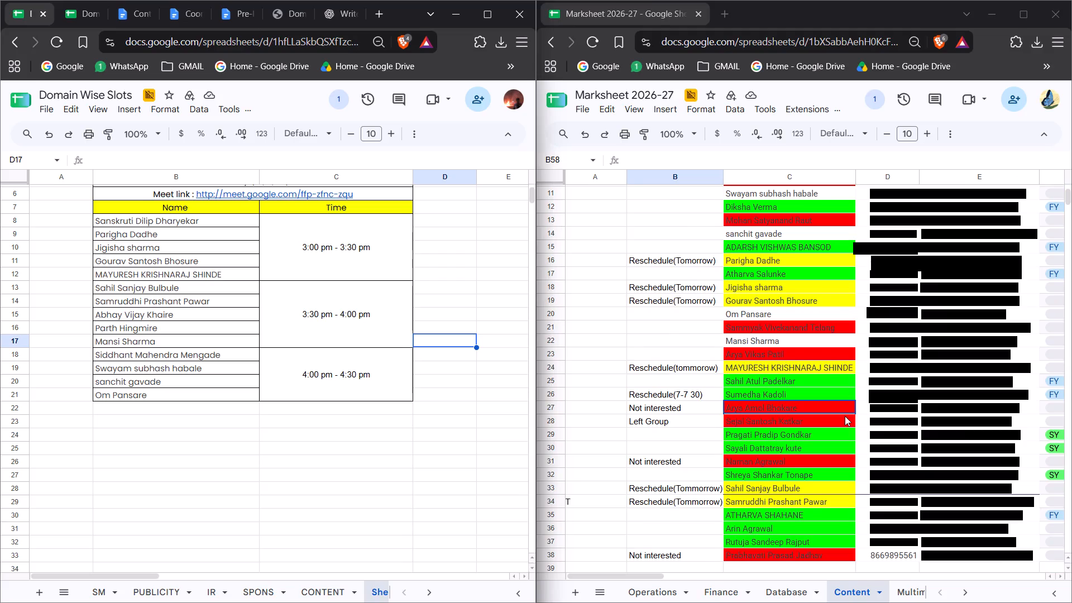
pyautogui.scroll(-2, 845, 416)
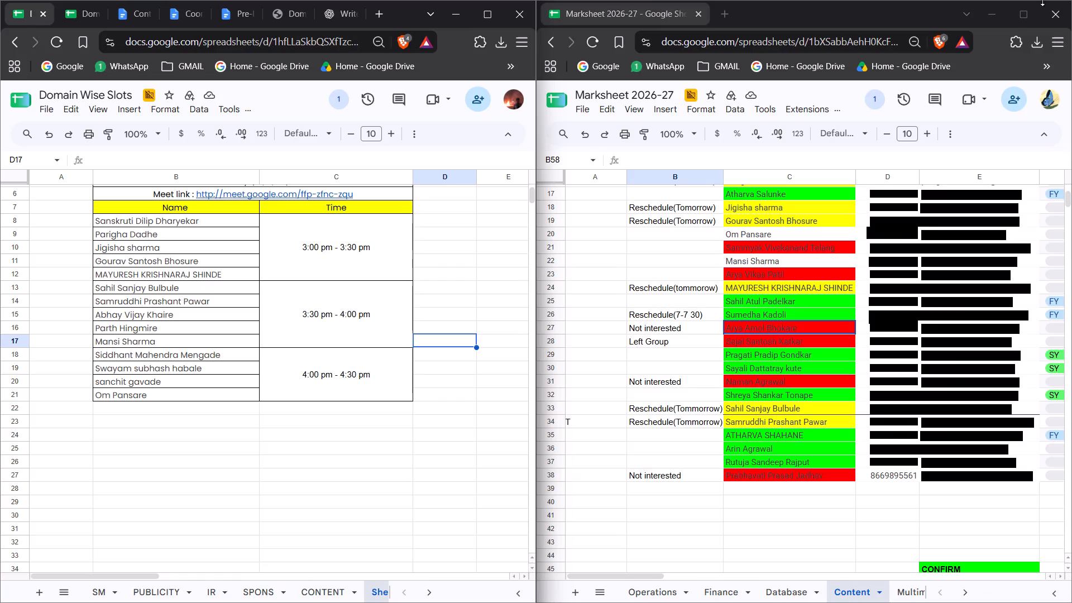
pyautogui.click(486, 15)
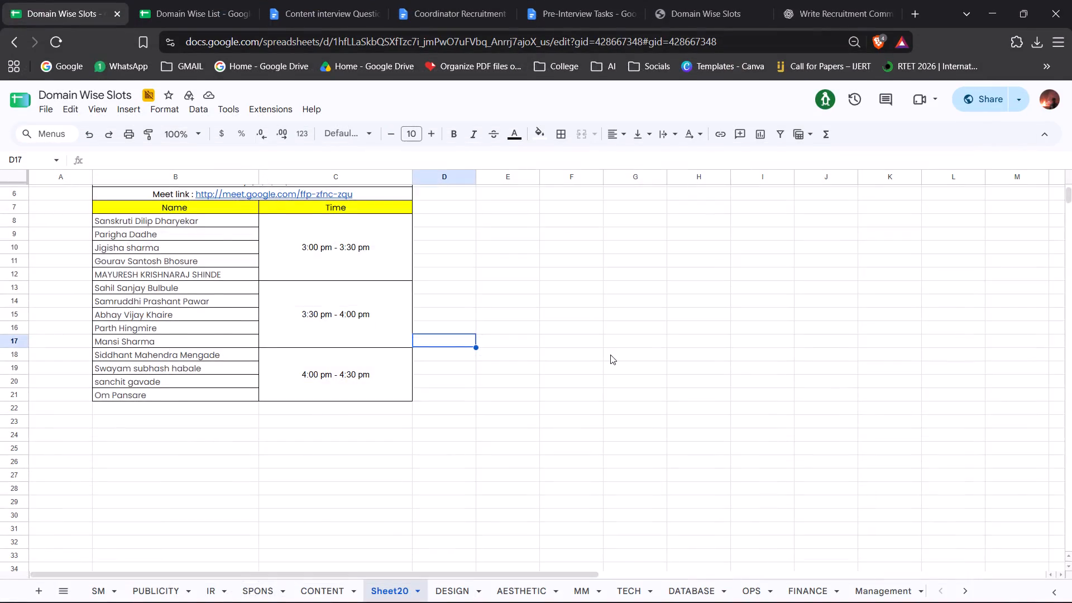
pyautogui.scroll(1, 610, 355)
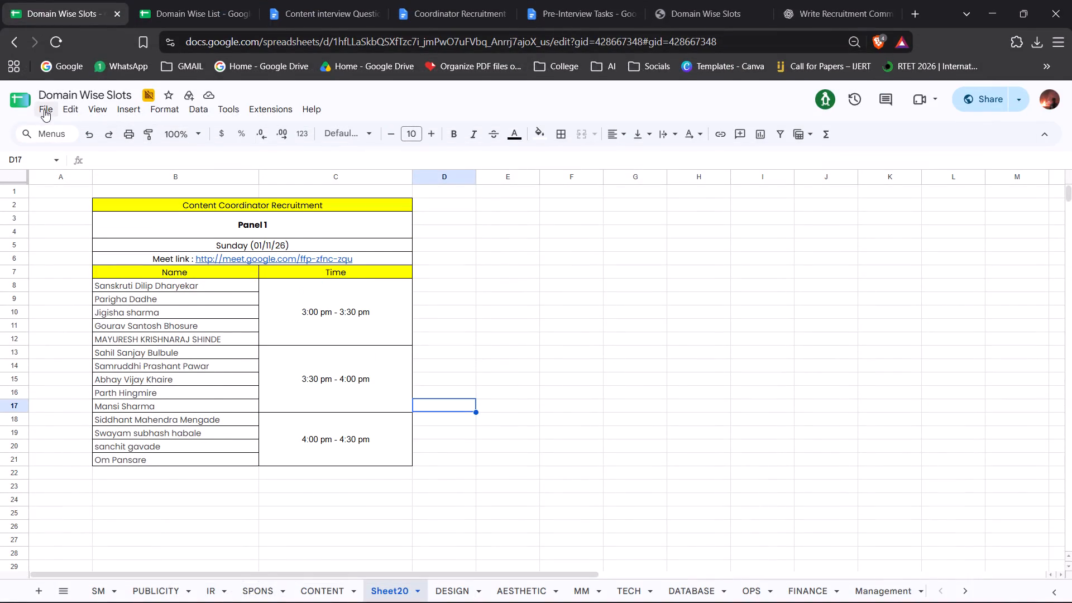
pyautogui.click(44, 109)
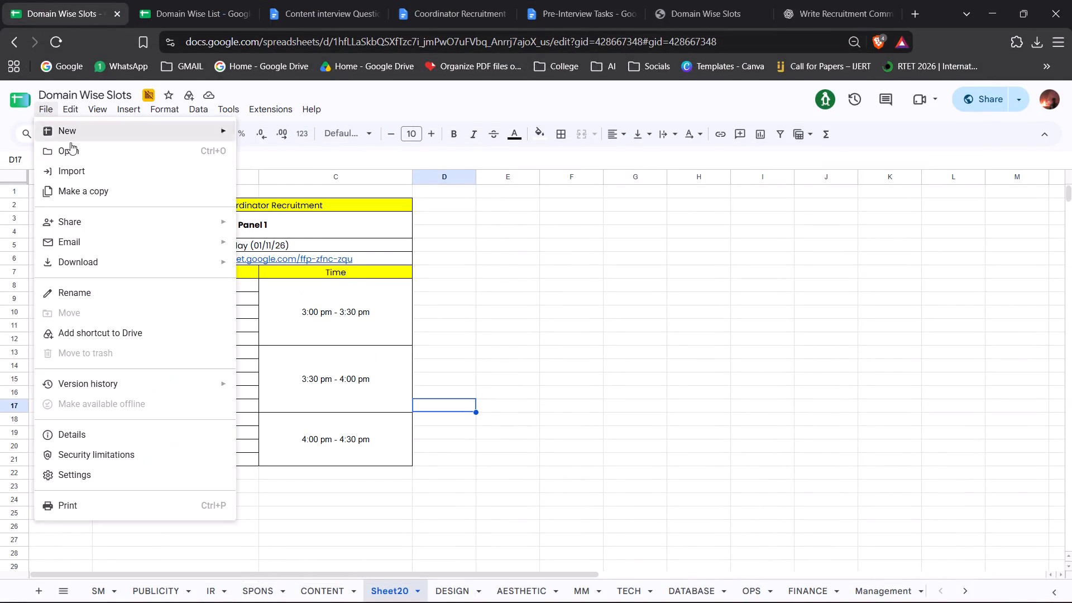
pyautogui.click(105, 264)
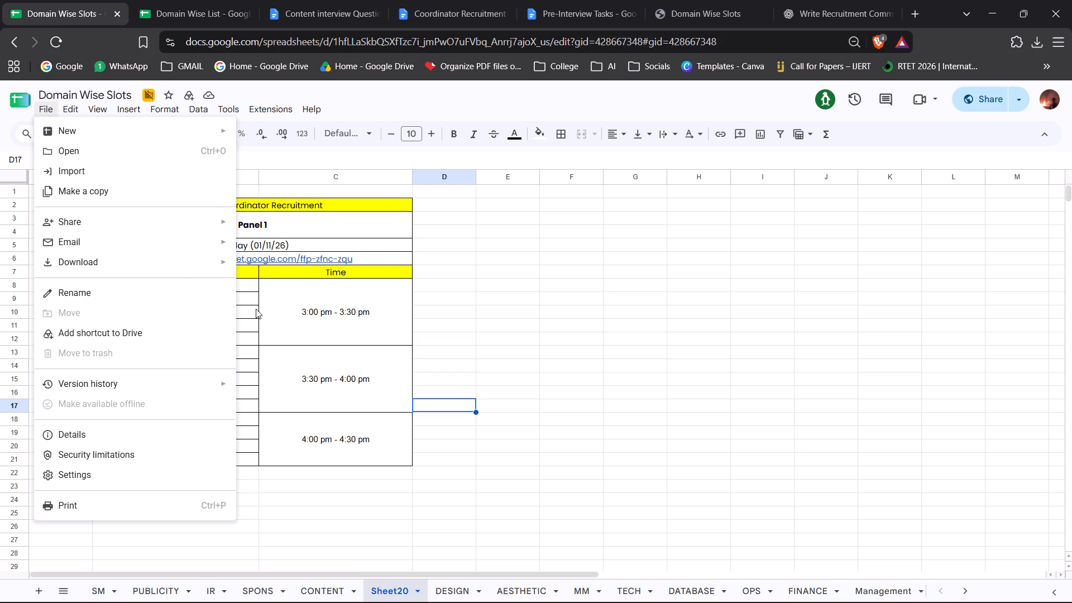
pyautogui.click(260, 307)
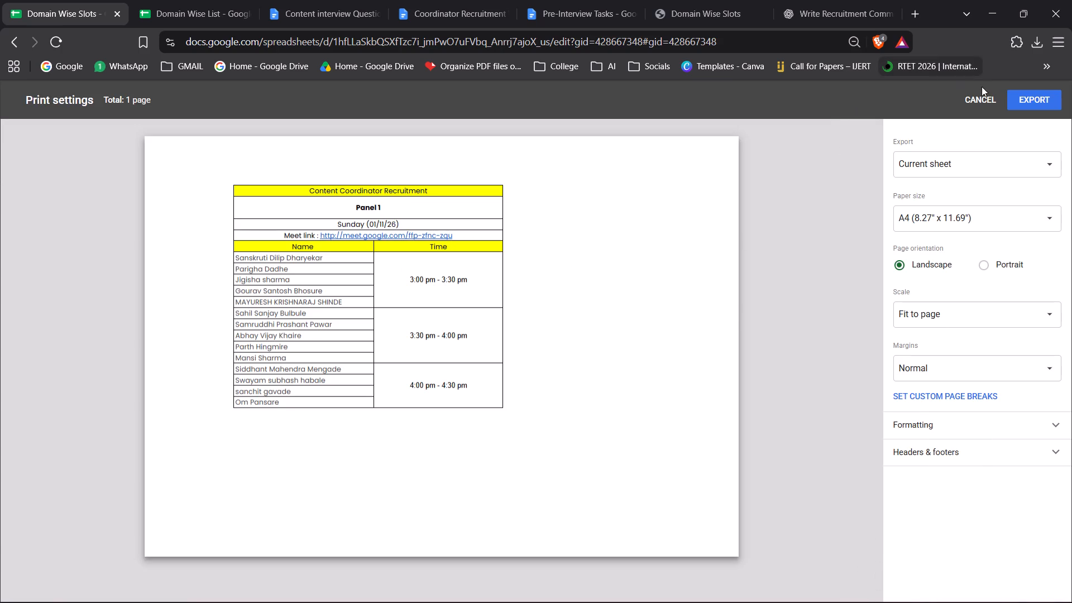
pyautogui.click(1021, 91)
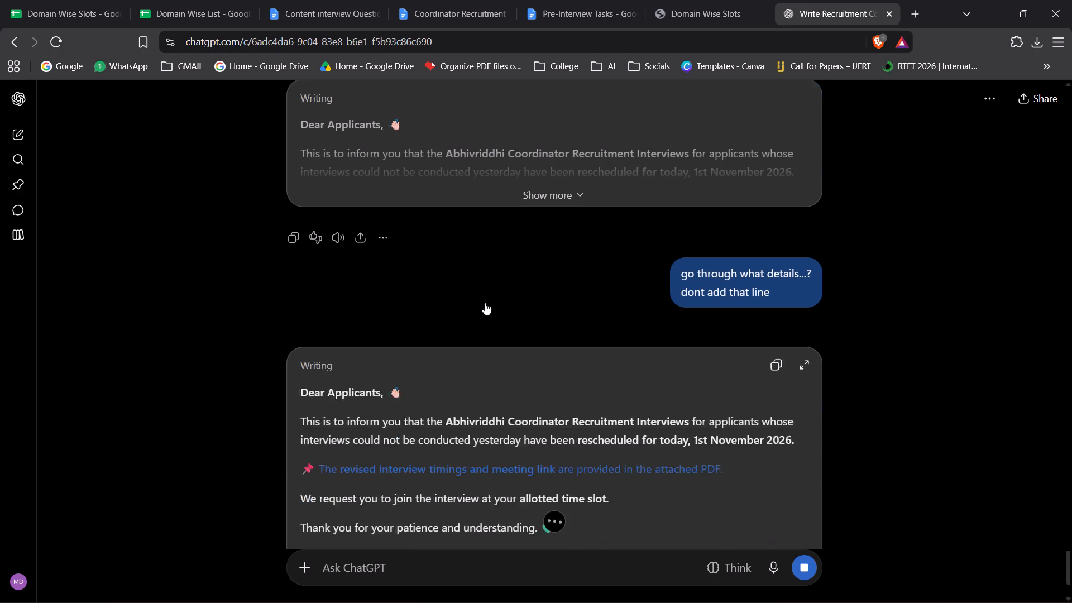
pyautogui.scroll(-2, 485, 303)
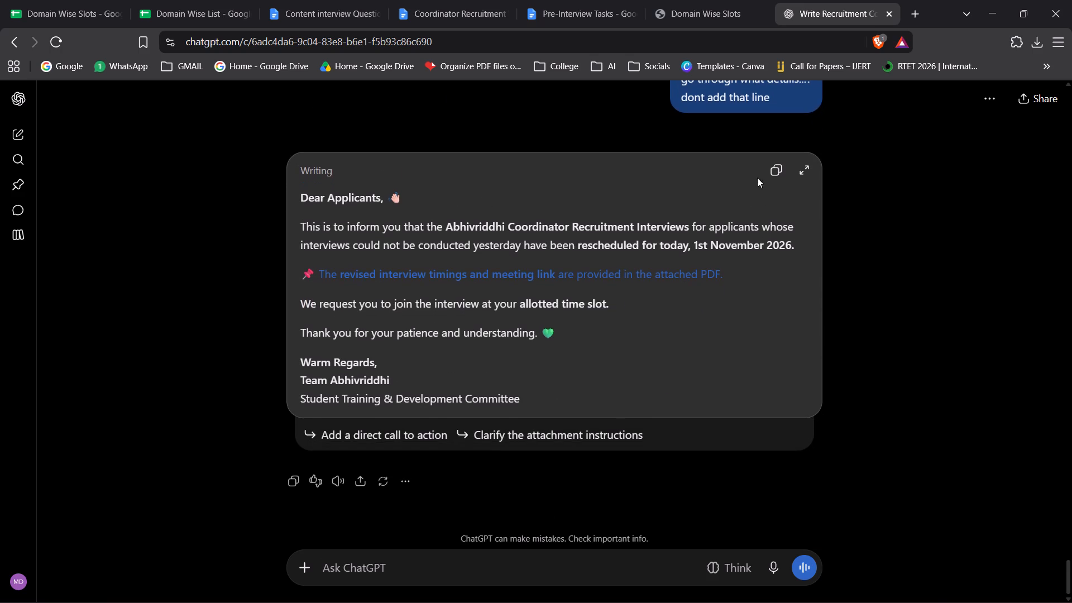
pyautogui.click(777, 166)
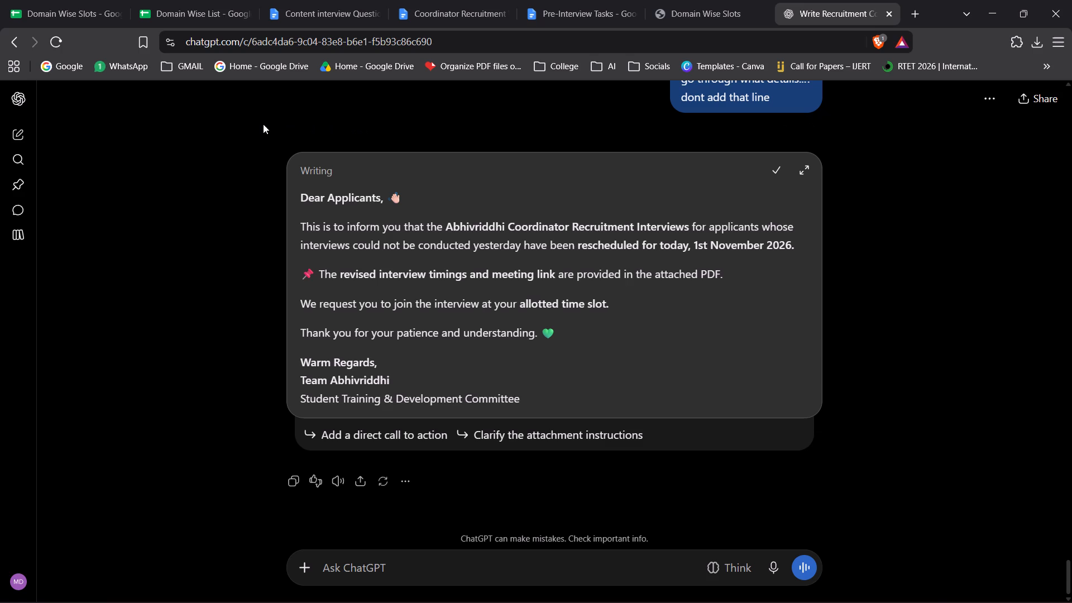
# Switch to File Explorer, refresh Downloads, open "Domain Wise Slots - Sheet20 (1).pdf", and check the exported names and time slots.
pyautogui.click(61, 0)
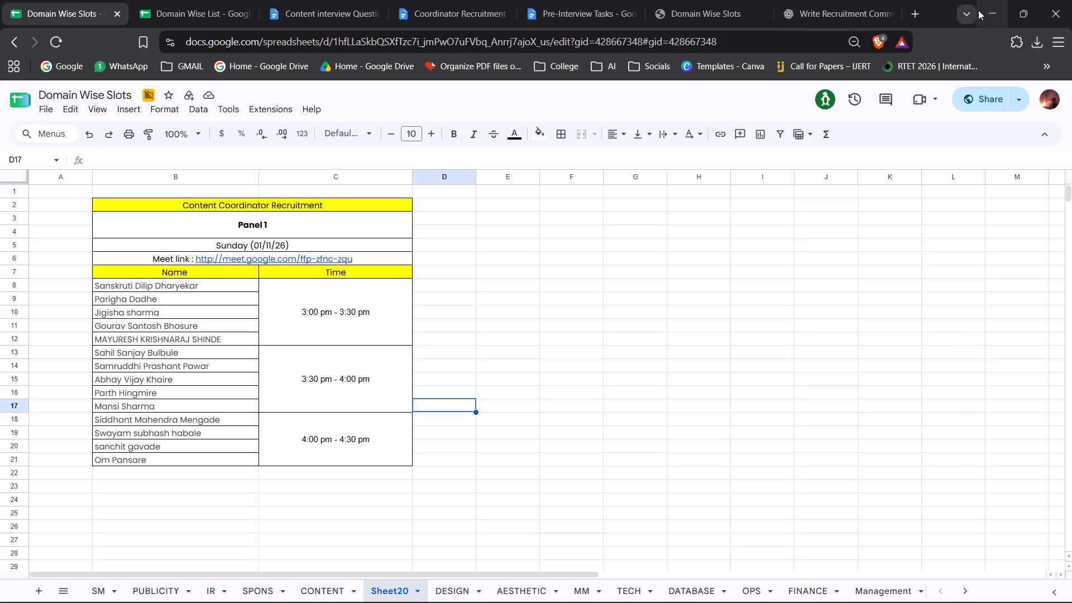
pyautogui.click(989, 4)
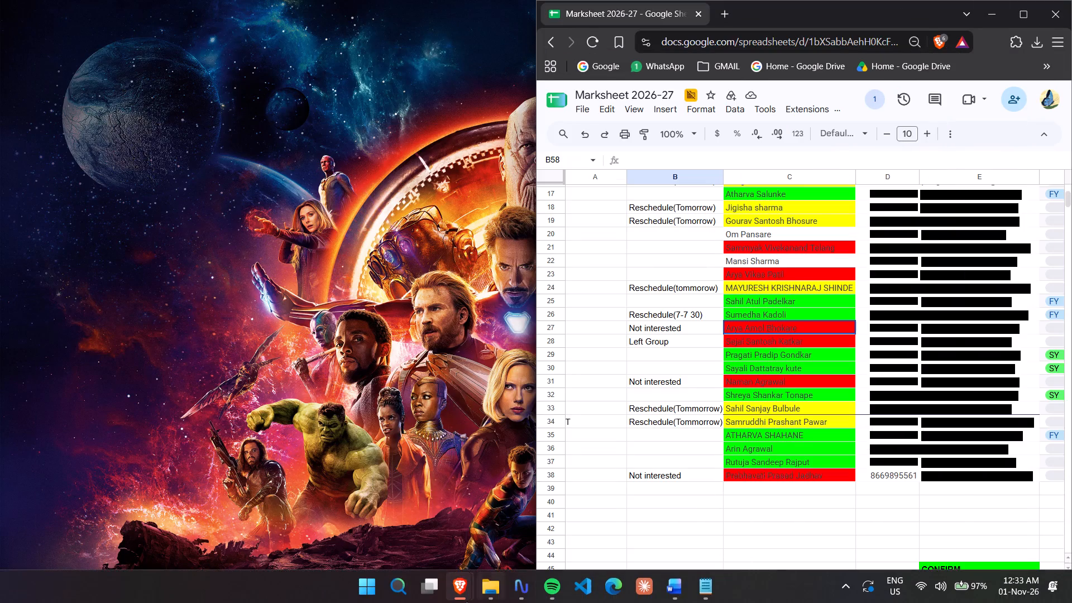
pyautogui.click(490, 591)
pyautogui.hotkey('ctrl', 'r')
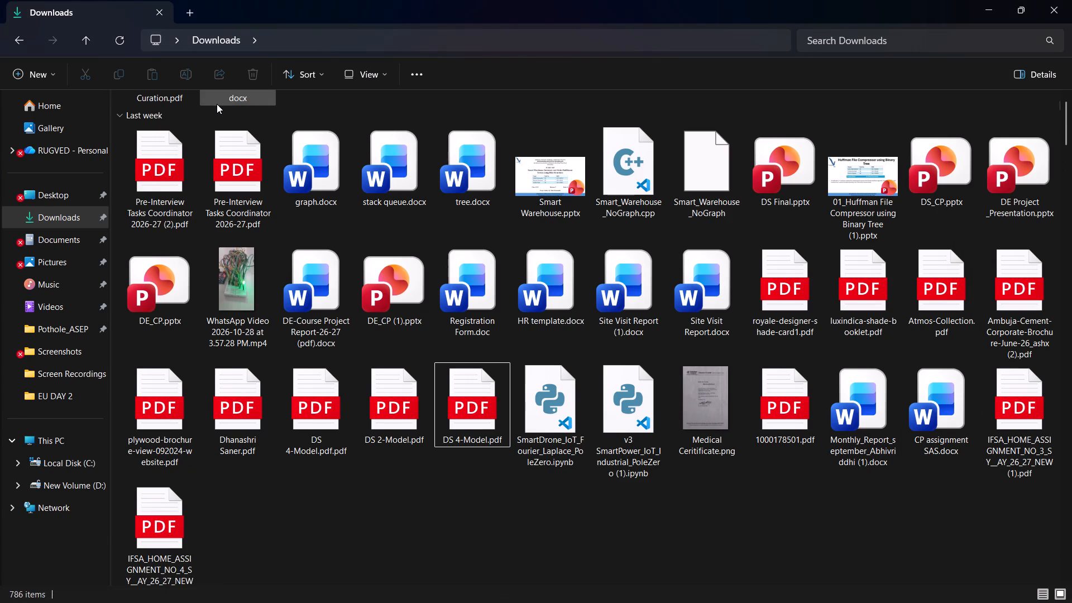
pyautogui.doubleClick(189, 160)
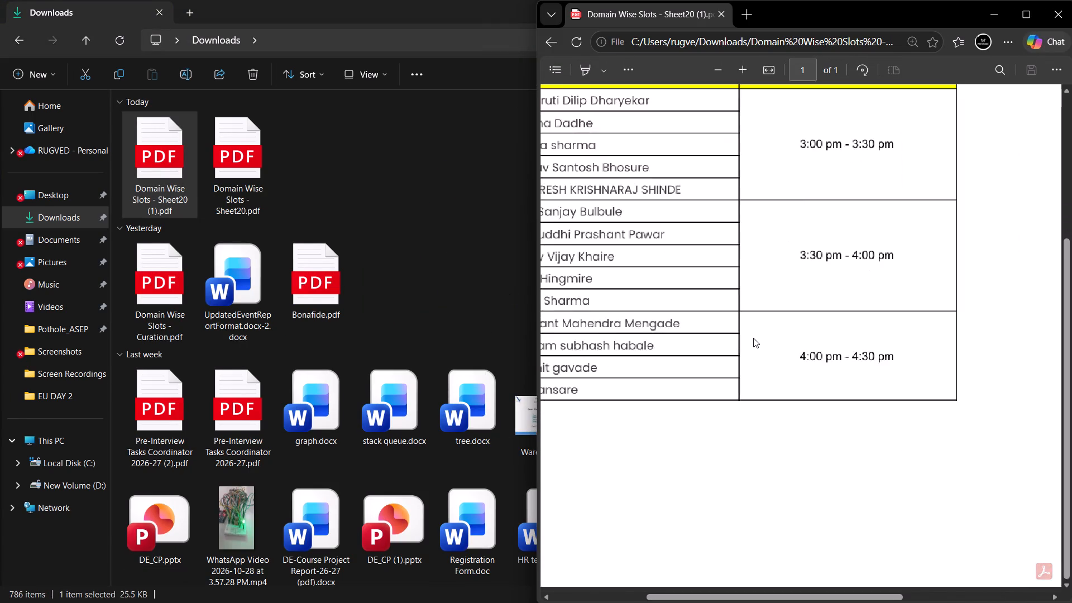
pyautogui.hscroll(1, 753, 338)
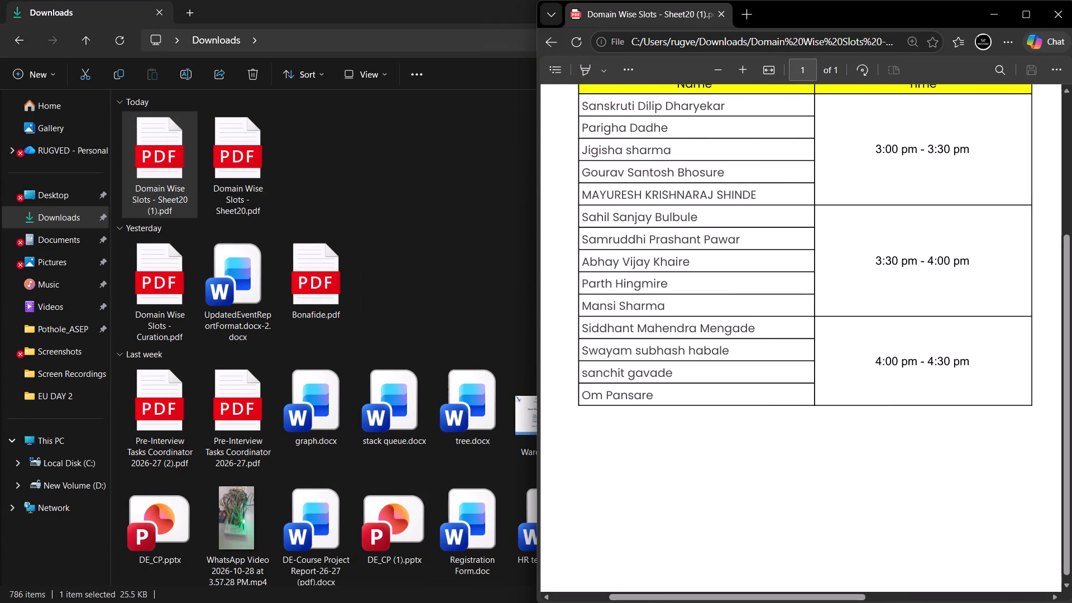
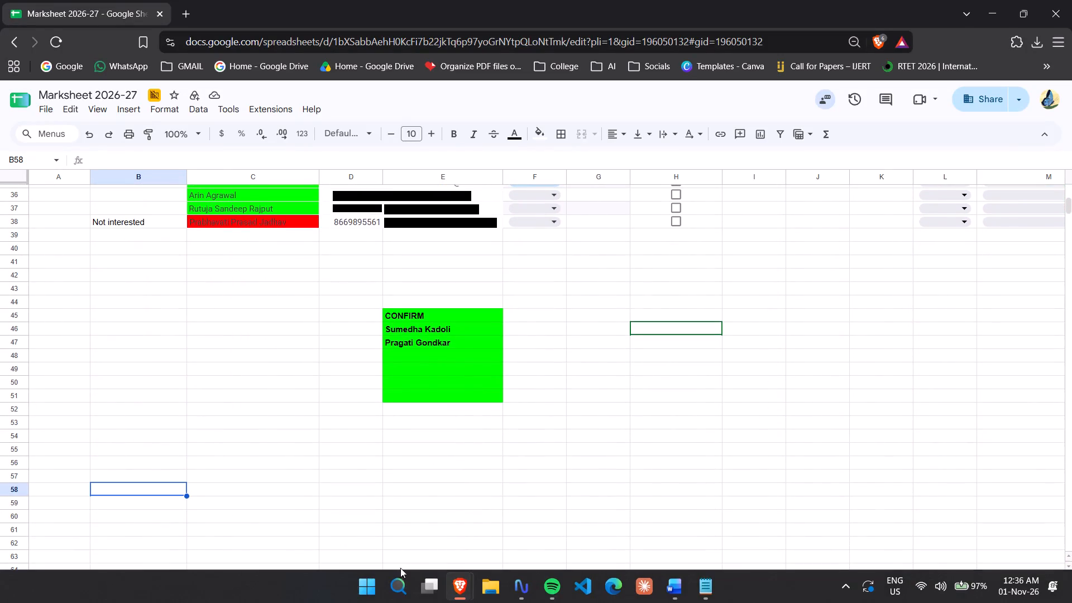
# Switch to the Domain Wise Slots spreadsheet and delete the temporary Sheet20 containing the Panel 1 schedule copy.
pyautogui.click(450, 592)
pyautogui.click(343, 552)
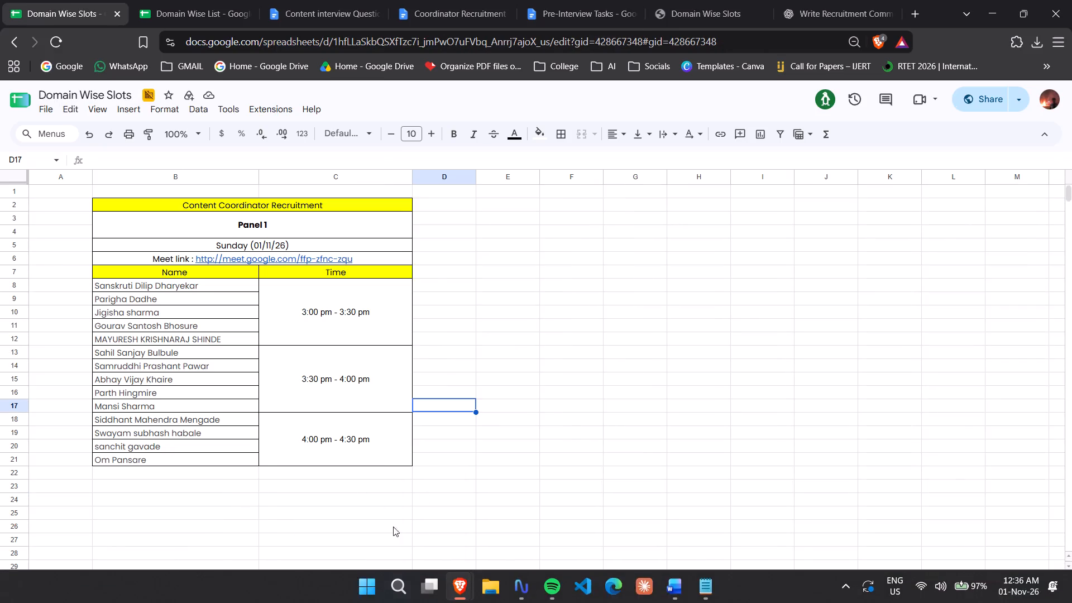
pyautogui.rightClick(385, 587)
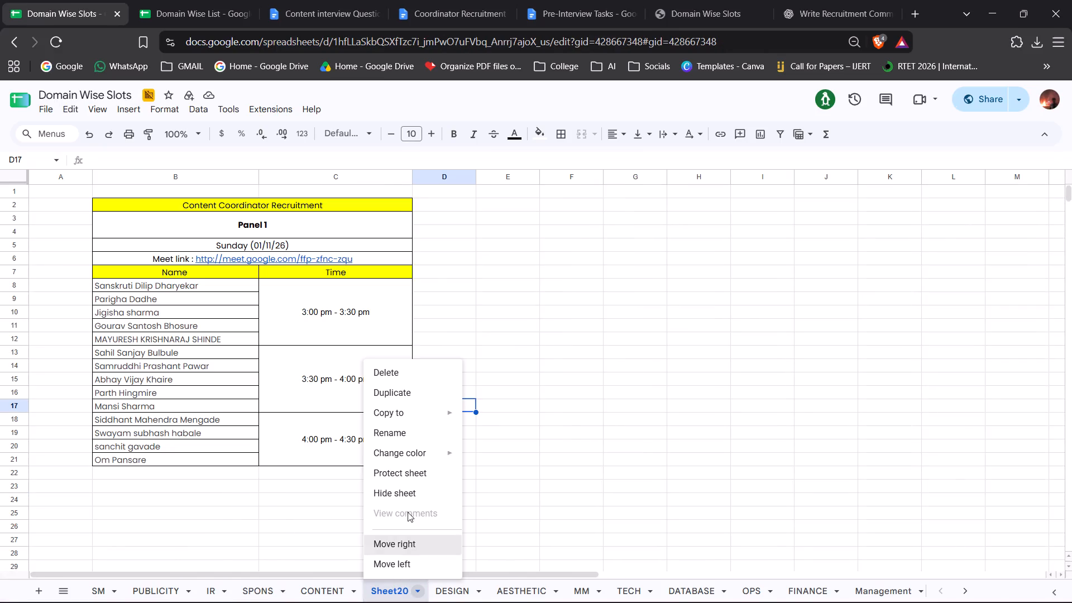
pyautogui.click(419, 382)
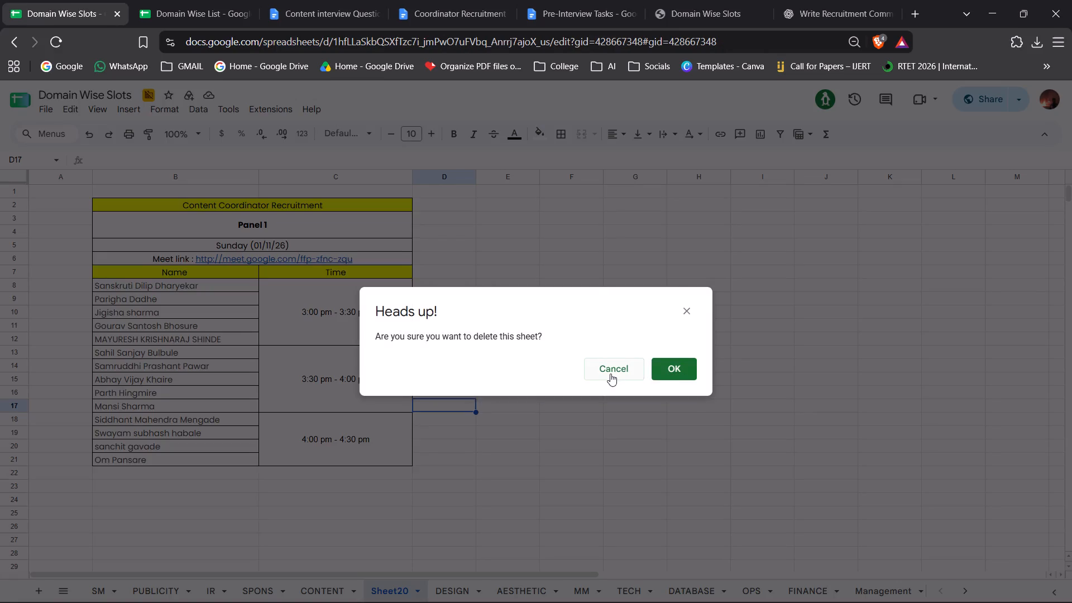
pyautogui.click(681, 366)
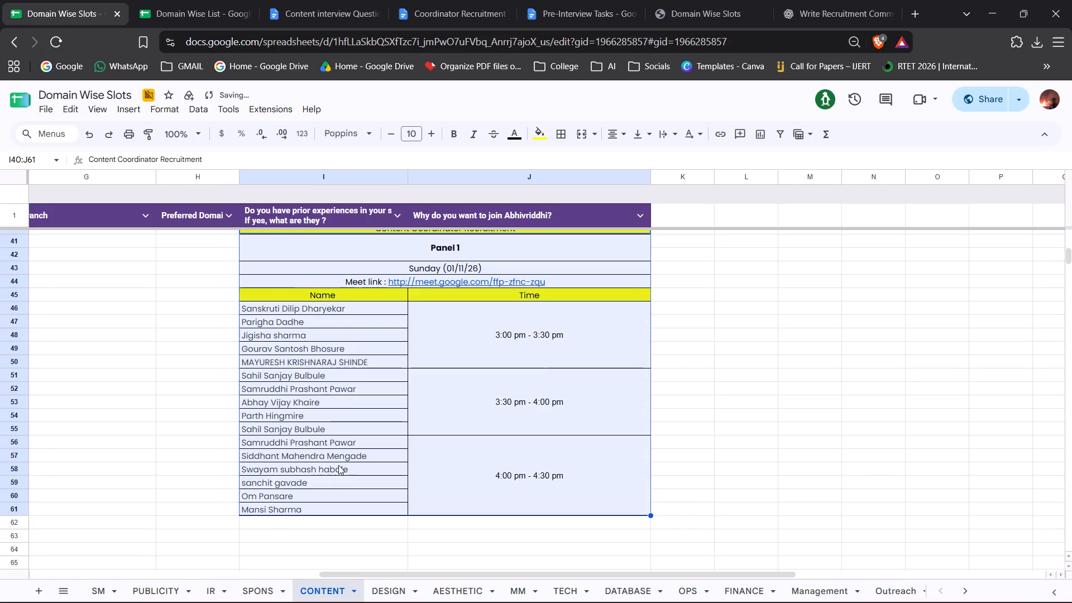
# Deselect the Panel 1 schedule on the CONTENT sheet and look back through the applicant table to its first rows.
pyautogui.click(185, 515)
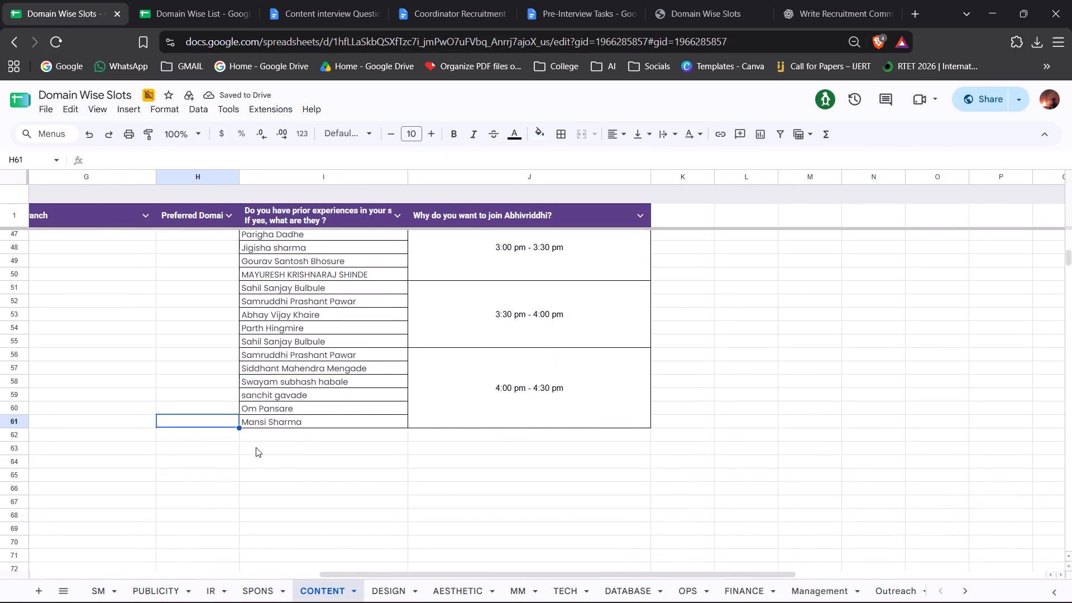
pyautogui.hscroll(4, 256, 447)
pyautogui.scroll(7, 256, 447)
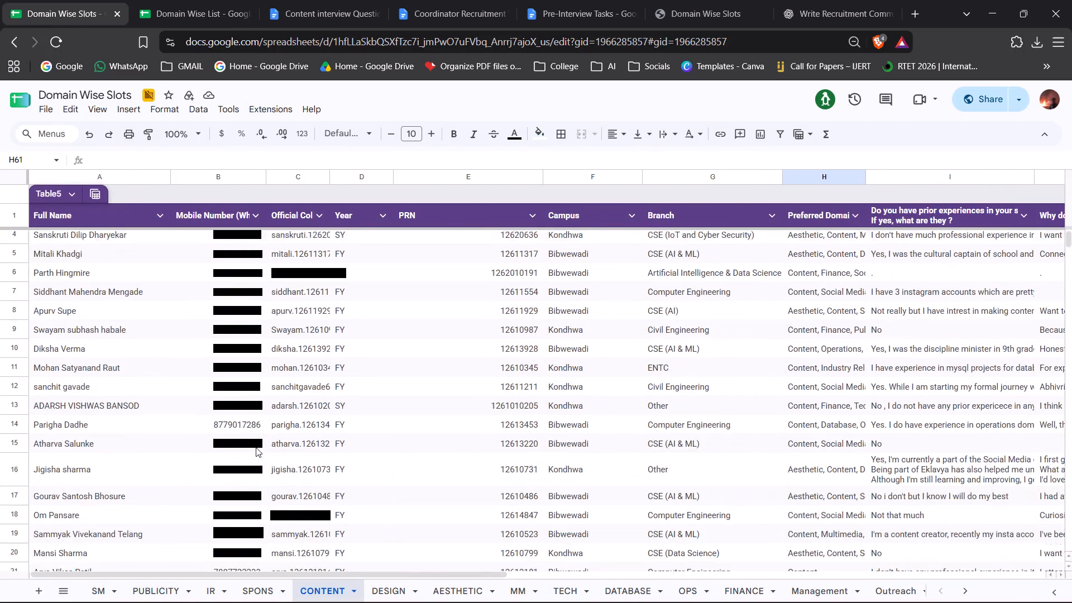
pyautogui.scroll(1, 256, 447)
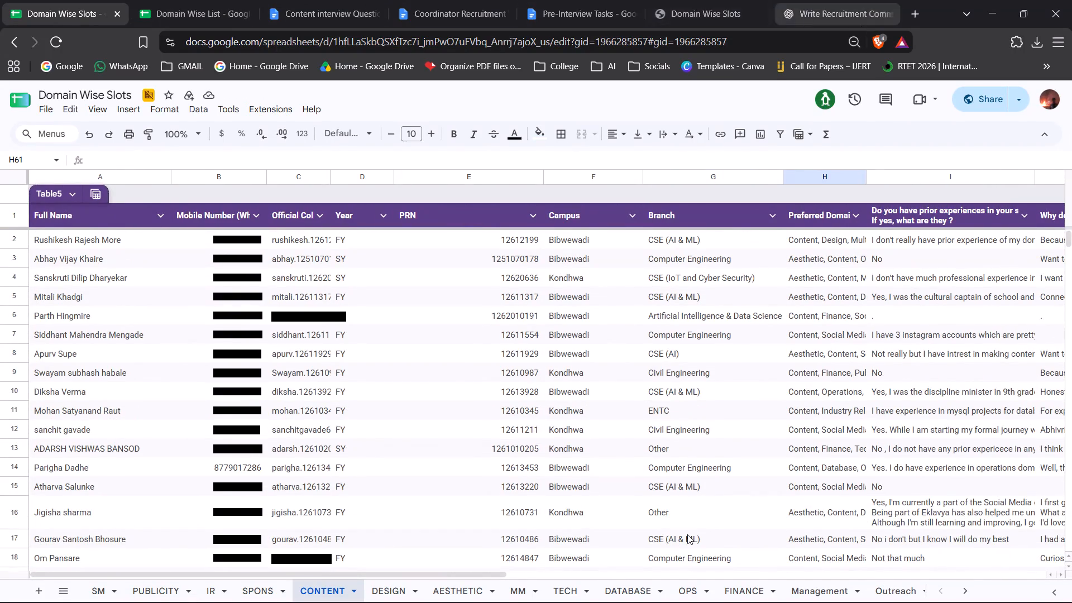
# Close the Marksheet 2026-27 browser window.
pyautogui.click(458, 585)
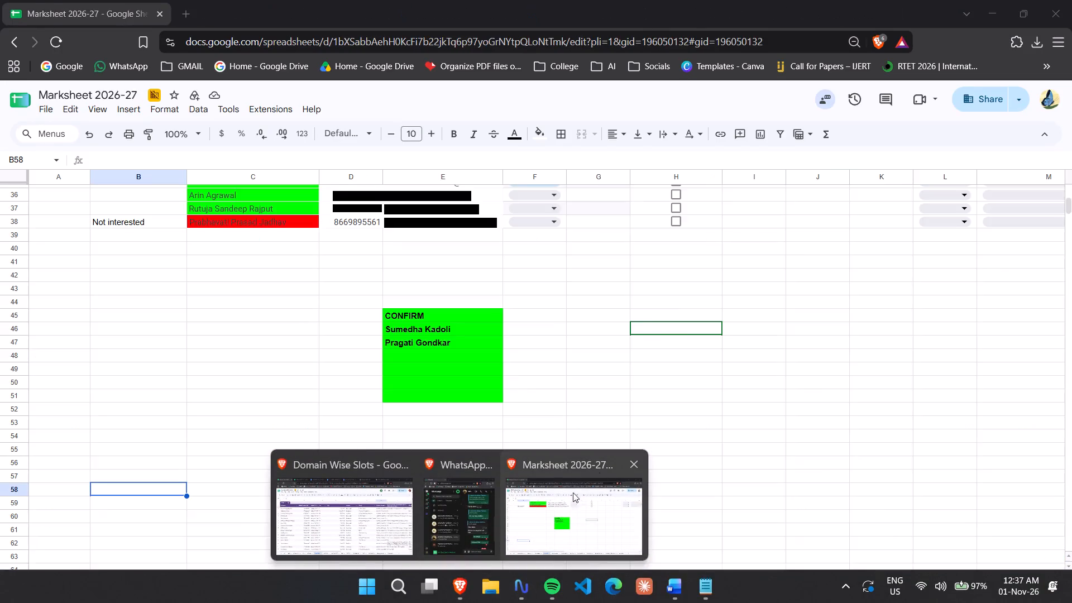
pyautogui.click(633, 462)
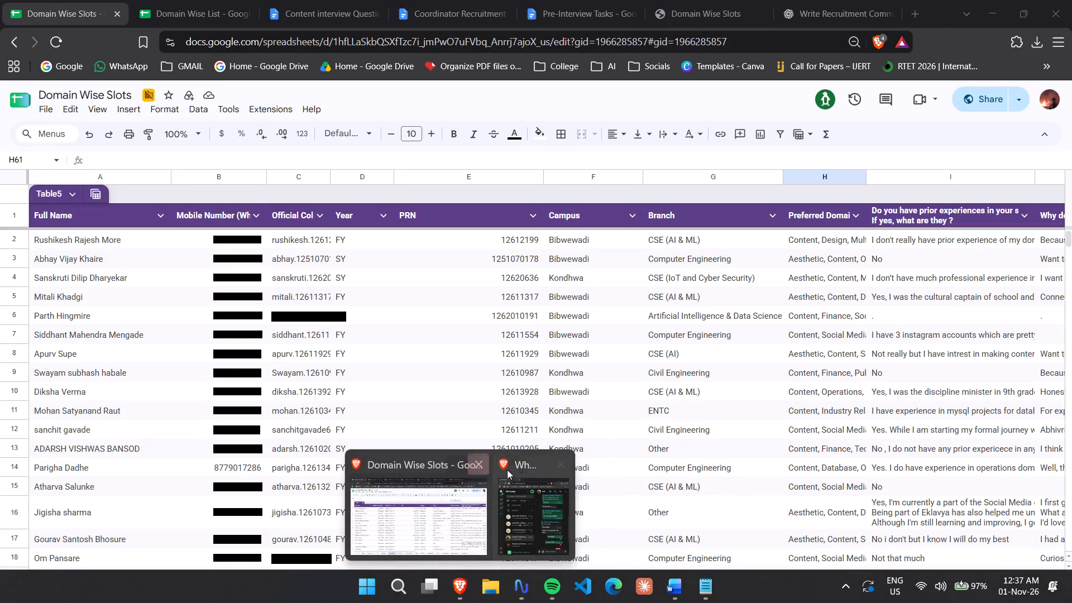